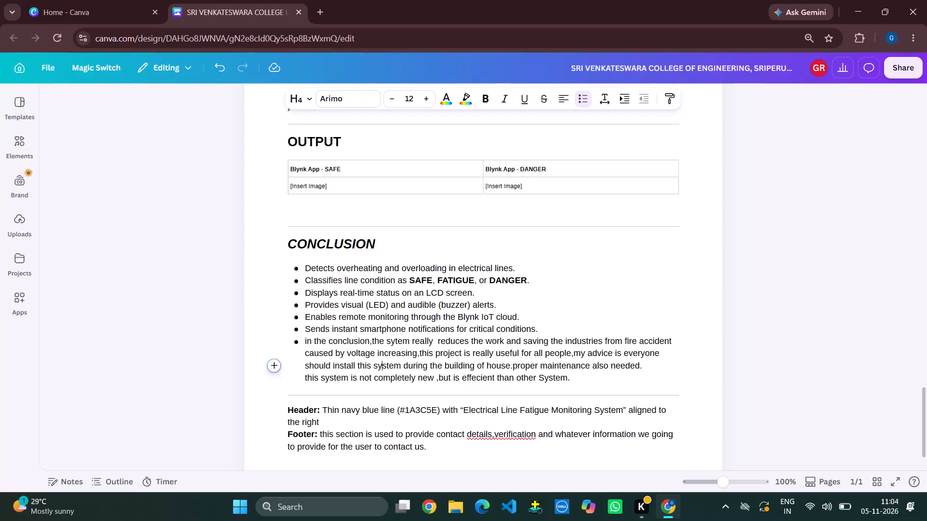
Append "this is opposite section of header" to the Footer paragraph at the end of the document.
scroll(473, 372, down, 4)
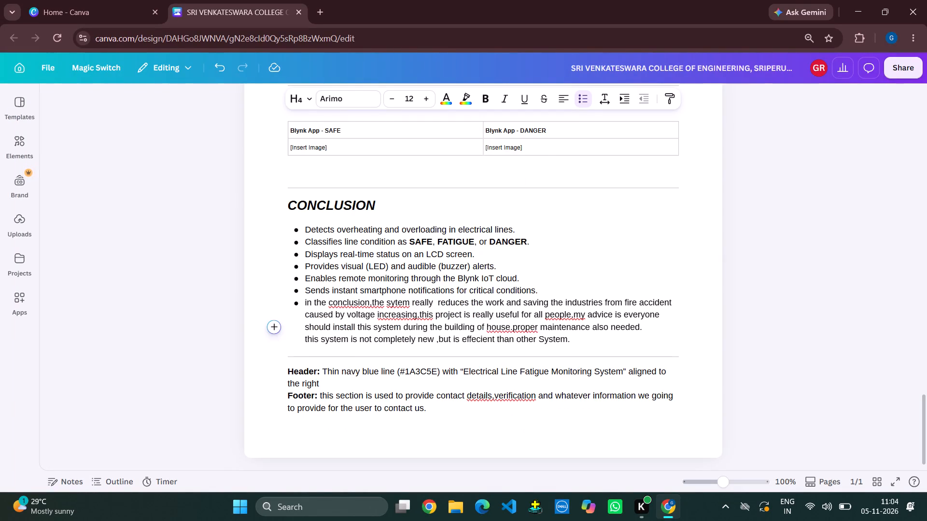
click(437, 412)
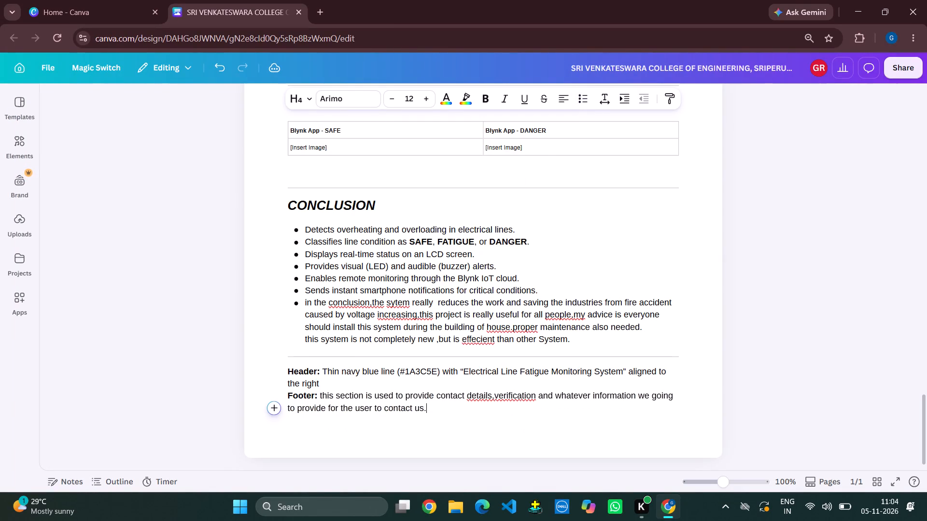
text(this)
key(space)
text(also o)
key(BackSpace)
key(BackSpace)
key(BackSpace)
key(BackSpace)
key(BackSpace)
key(BackSpace)
text(is oppos)
text(ite section of)
key(space)
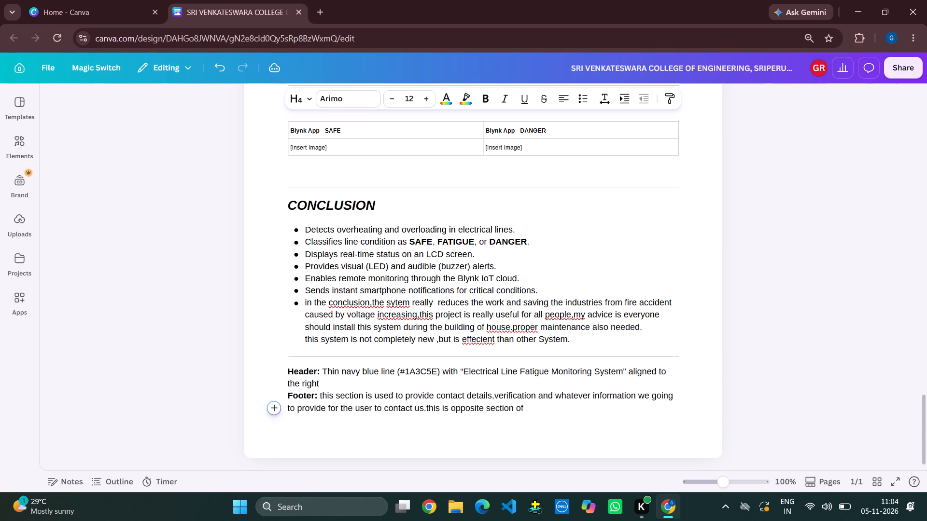
text(header)
key(space)
key(comma)
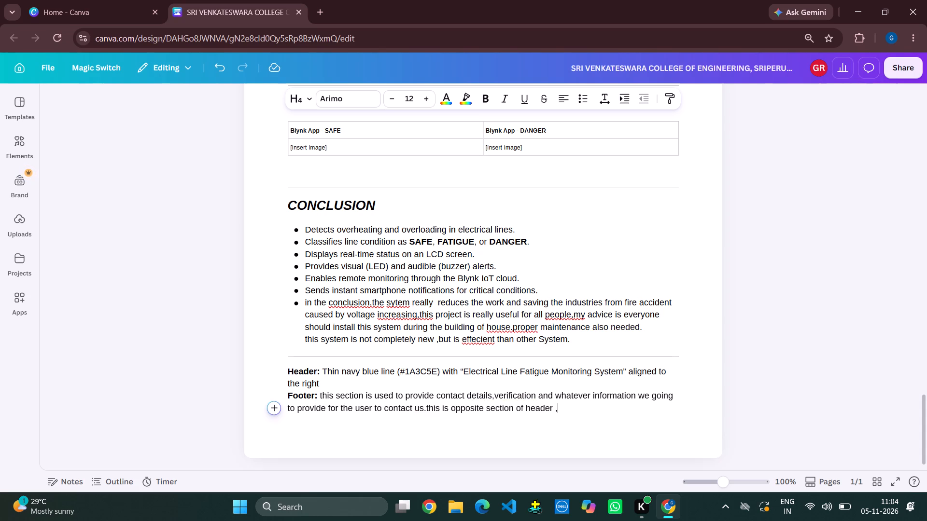
key(BackSpace)
key(BackSpace)
Continue the Footer paragraph with ",header contains".
text(,header contai)
text(ns)
key(space)
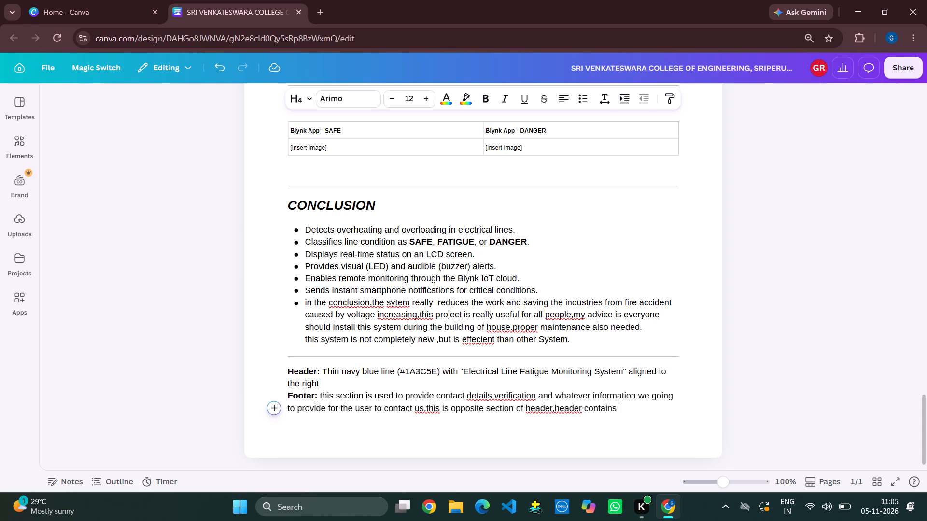
key(comma)
key(BackSpace)
key(BackSpace)
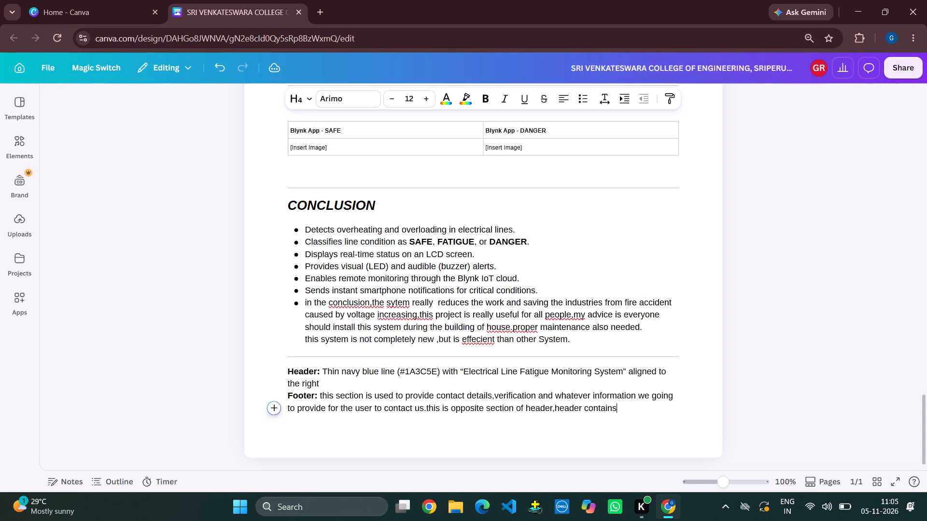
key(space)
text(ne)
key(BackSpace)
key(BackSpace)
key(w)
key(BackSpace)
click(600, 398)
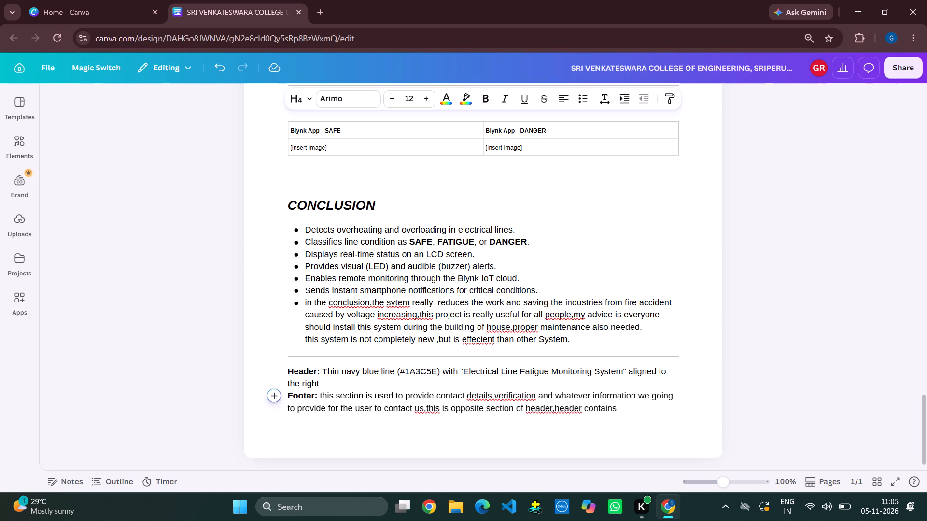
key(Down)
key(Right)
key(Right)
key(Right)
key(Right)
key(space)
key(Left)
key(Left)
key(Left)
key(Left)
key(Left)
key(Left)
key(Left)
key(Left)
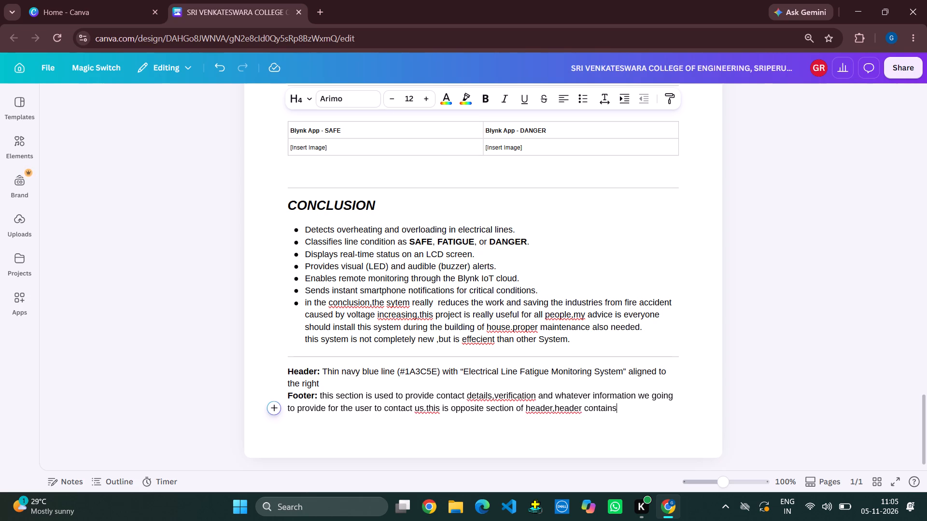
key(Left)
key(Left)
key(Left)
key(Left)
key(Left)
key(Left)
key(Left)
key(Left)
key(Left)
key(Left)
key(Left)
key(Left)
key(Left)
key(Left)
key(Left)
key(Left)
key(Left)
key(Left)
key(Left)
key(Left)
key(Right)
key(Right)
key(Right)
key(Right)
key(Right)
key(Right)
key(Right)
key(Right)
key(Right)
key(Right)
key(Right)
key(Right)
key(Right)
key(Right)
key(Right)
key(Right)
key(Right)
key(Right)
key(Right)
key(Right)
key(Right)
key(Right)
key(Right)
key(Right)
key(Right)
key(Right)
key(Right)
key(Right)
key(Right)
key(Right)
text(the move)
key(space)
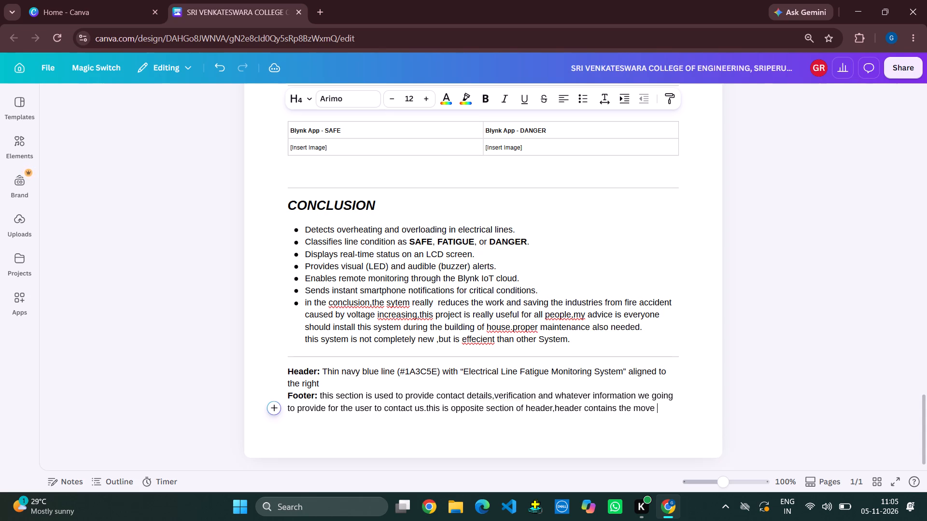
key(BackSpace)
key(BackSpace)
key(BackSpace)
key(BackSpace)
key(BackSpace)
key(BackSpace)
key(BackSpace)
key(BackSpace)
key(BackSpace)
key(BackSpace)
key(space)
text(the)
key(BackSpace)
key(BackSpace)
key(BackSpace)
Complete the Footer sentence after "header contains" with "the introduction while footer consists the conclusion".
text(the introduction)
key(space)
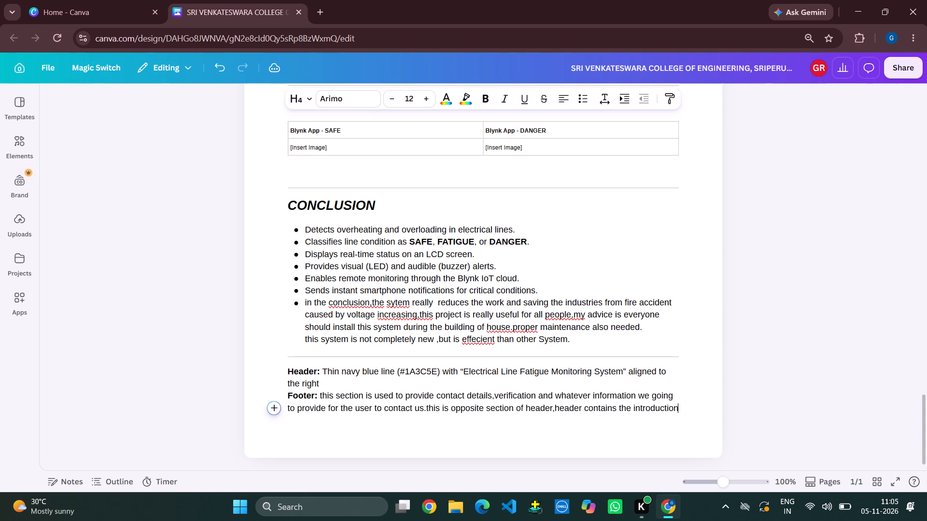
text(while footer consiste)
key(space)
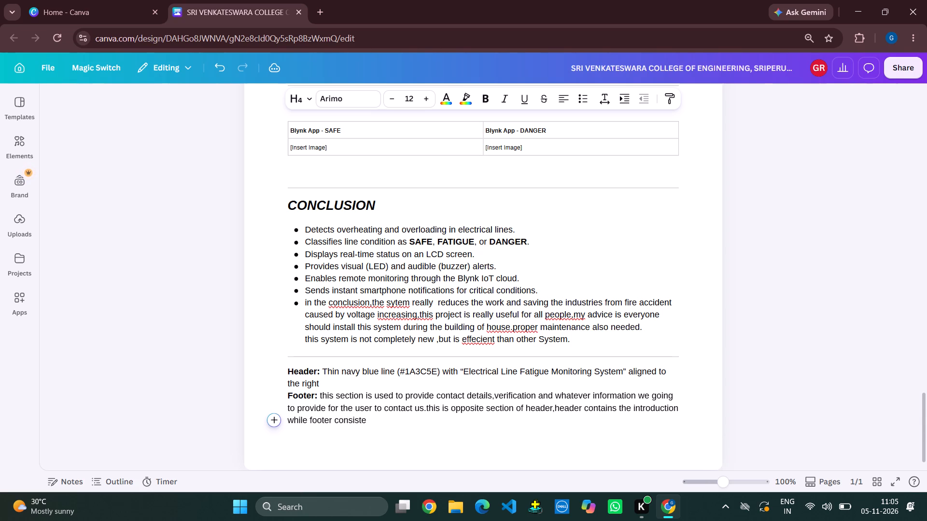
key(BackSpace)
key(BackSpace)
key(BackSpace)
text(s)
key(space)
key(BackSpace)
key(BackSpace)
text(ts)
key(space)
text(the)
key(space)
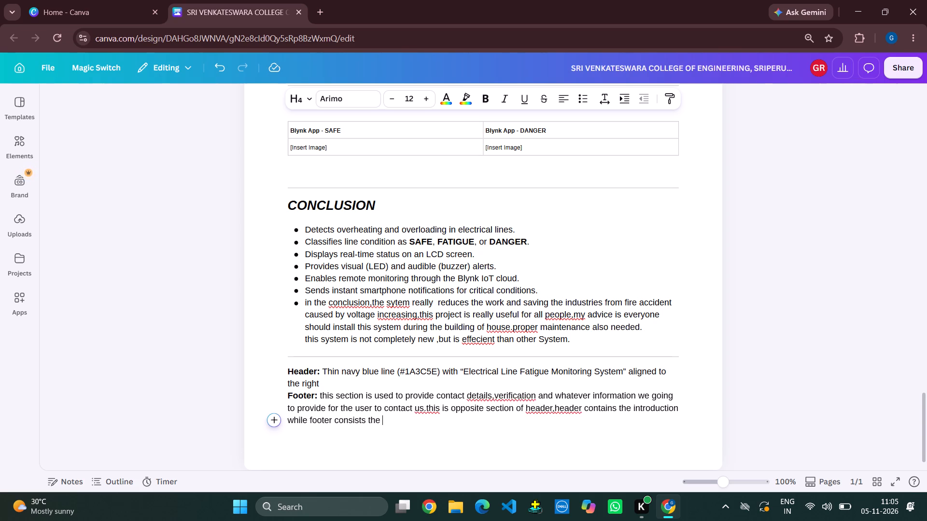
text(conclusion)
Return to the Canva home page and open the blue "Ngo NGO Website Feature Highlights" presentation from the recent designs.
click(135, 0)
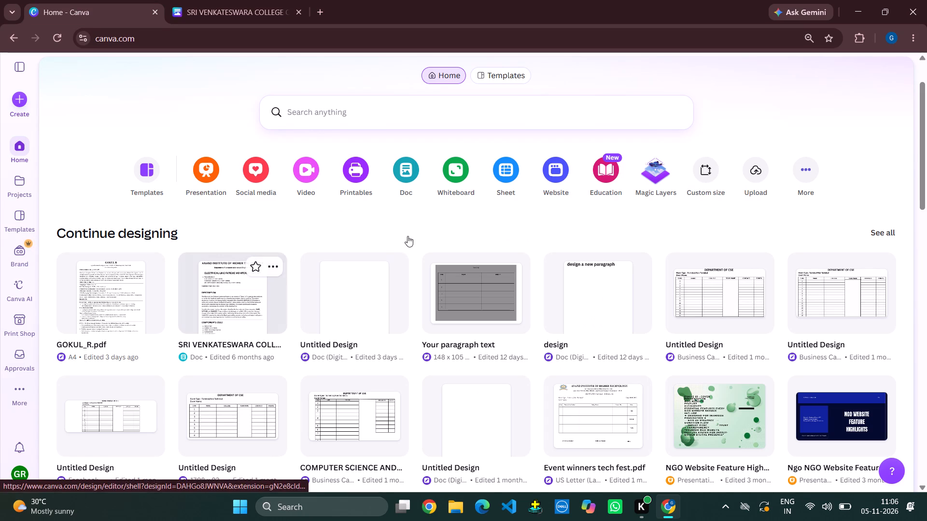
scroll(476, 366, down, 3)
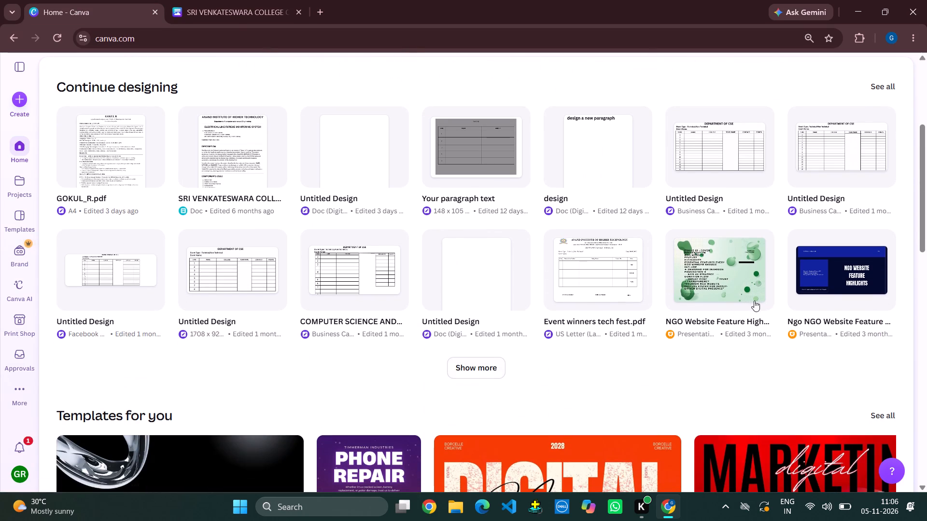
click(843, 275)
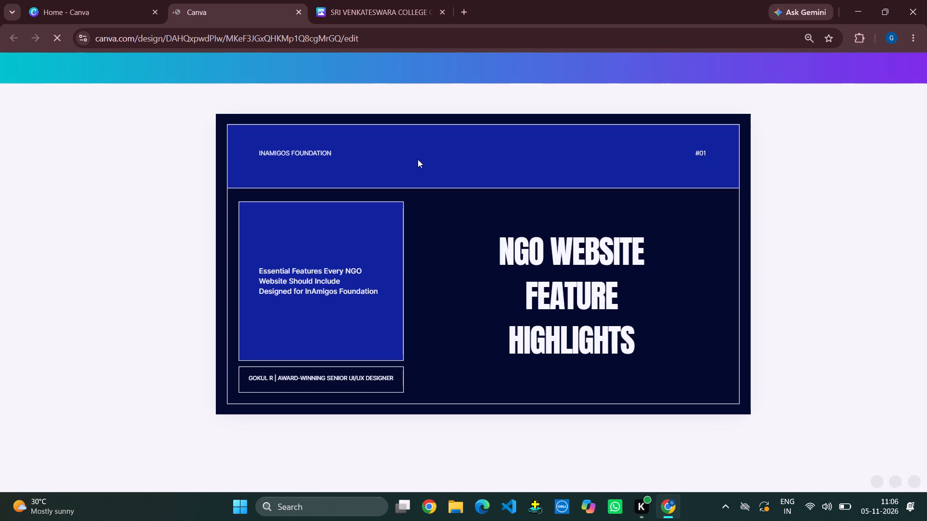
Move the "NGO WEBSITE FEATURE HIGHLIGHTS" title slightly up and to the right on the first slide.
scroll(445, 255, down, 1)
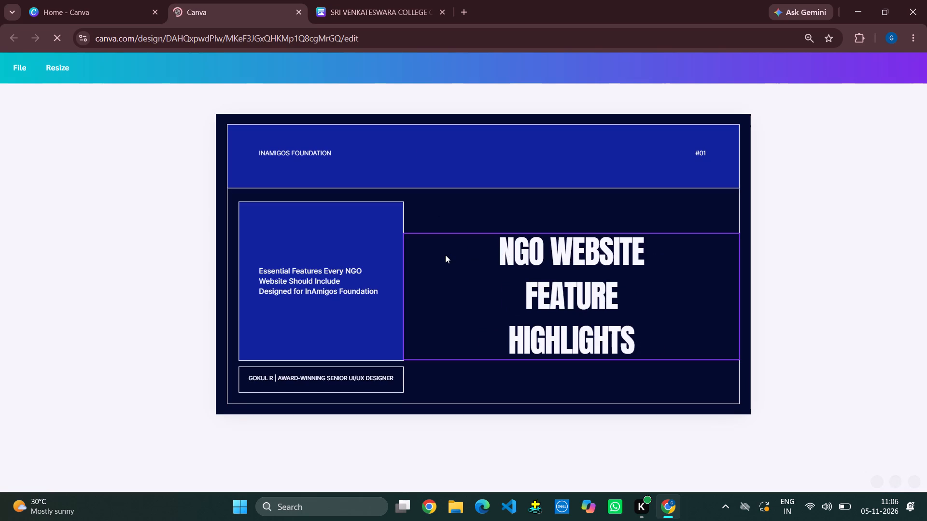
drag(456, 274, 476, 234)
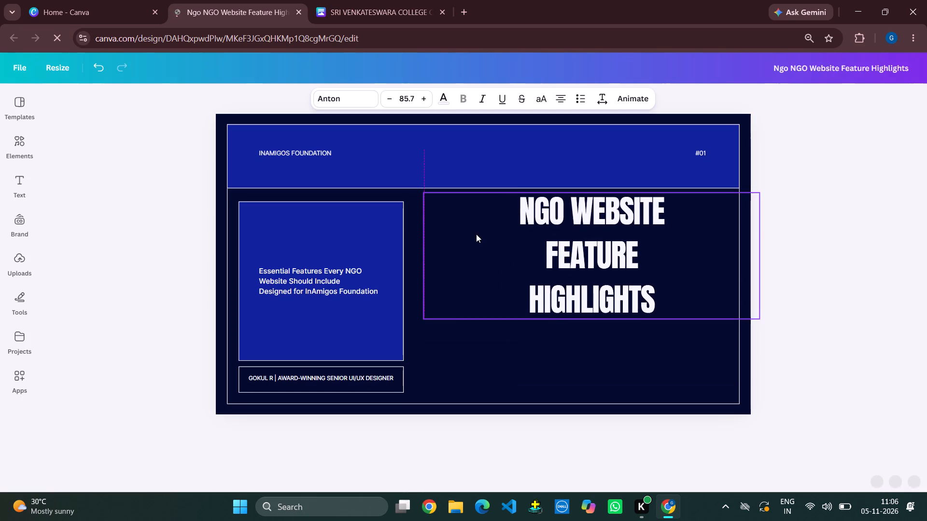
drag(476, 234, 468, 248)
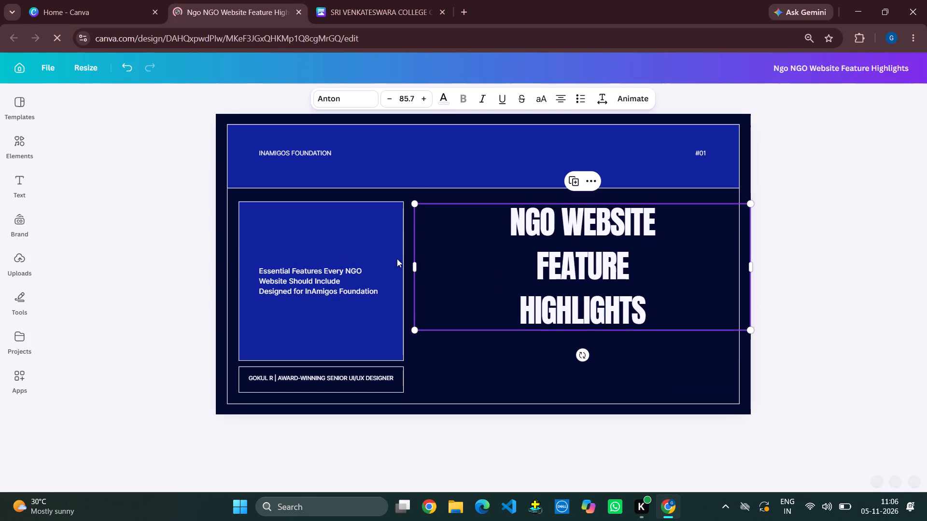
Move the "Essential Features Every NGO Website Should Include" text slightly upward inside its blue box.
drag(373, 270, 371, 260)
Nudge the outlined designer credit box slightly upward beneath the blue box on the first slide.
click(483, 353)
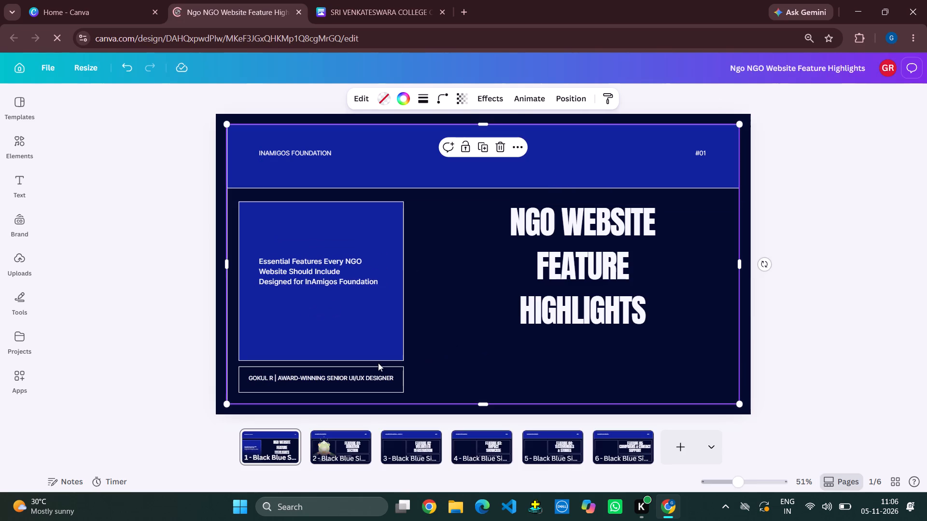
click(377, 373)
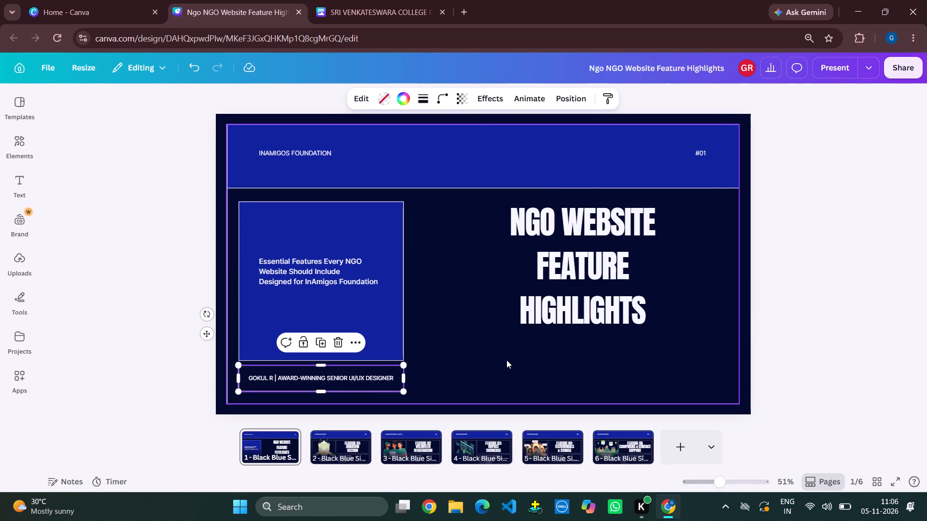
click(506, 360)
Move the "NGO WEBSITE FEATURE HIGHLIGHTS" title down to roughly mid-height beside the blue box.
click(616, 278)
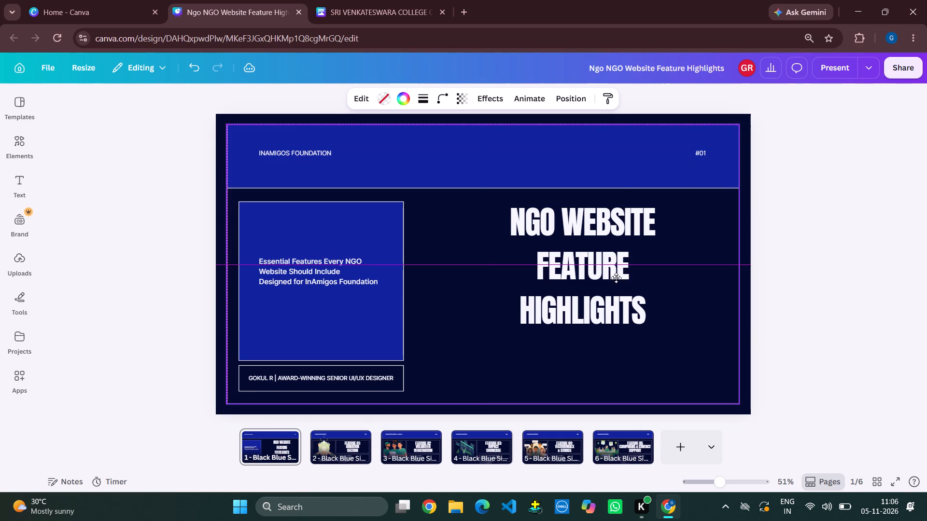
drag(591, 302, 575, 313)
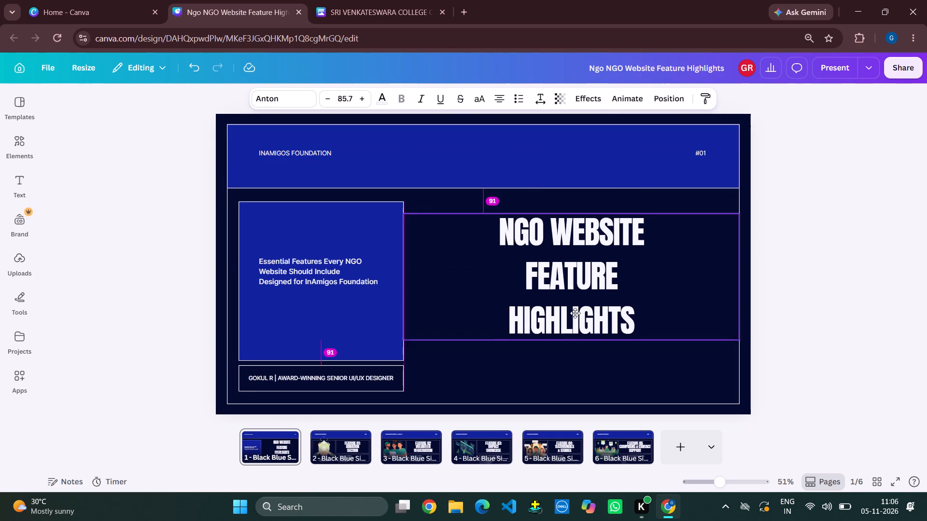
drag(575, 313, 590, 326)
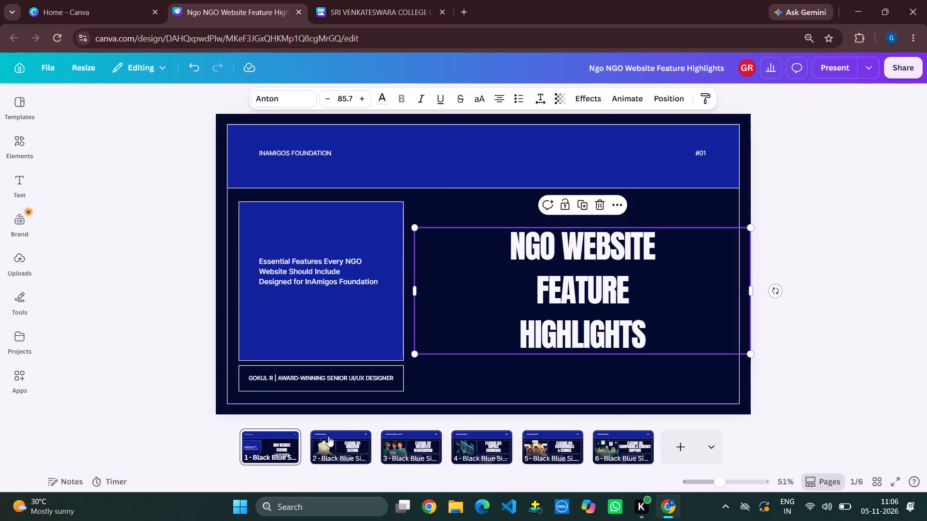
Add an upward-pointing triangle shape between the blue box and the title on the first slide.
click(326, 338)
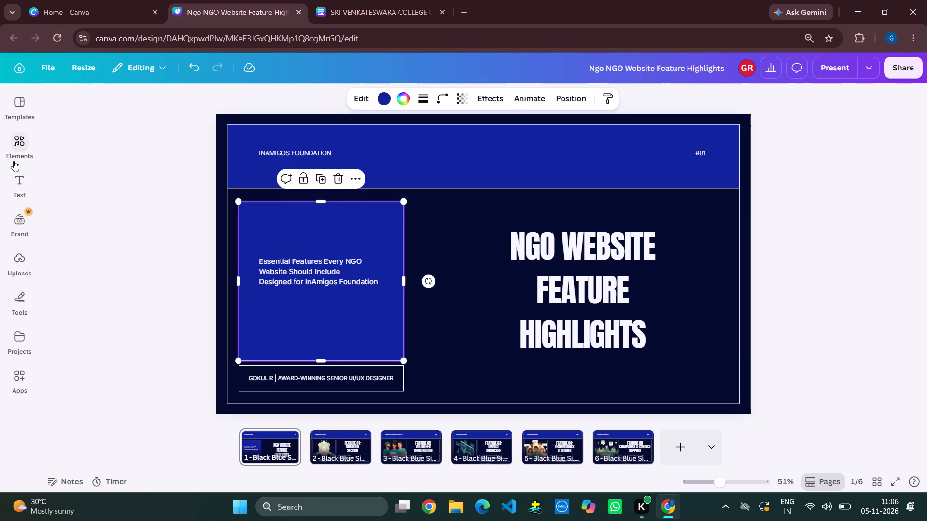
click(22, 156)
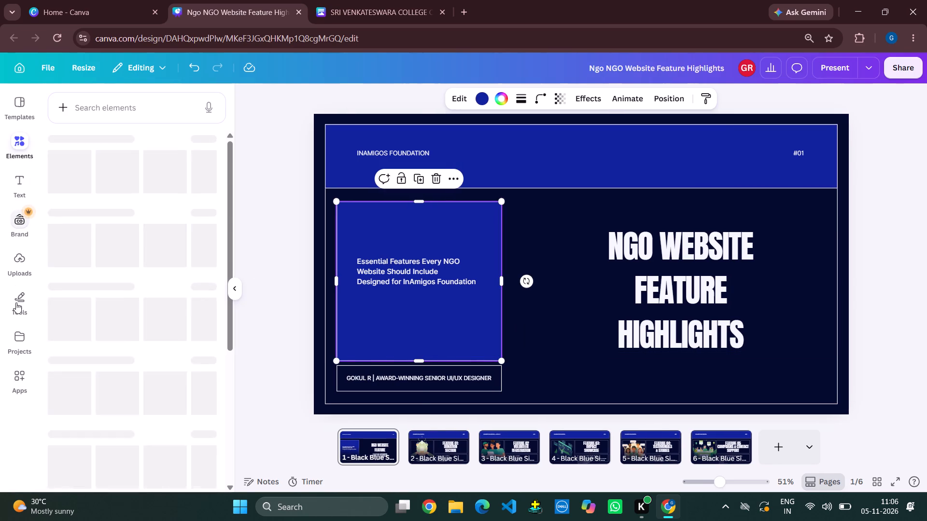
click(16, 303)
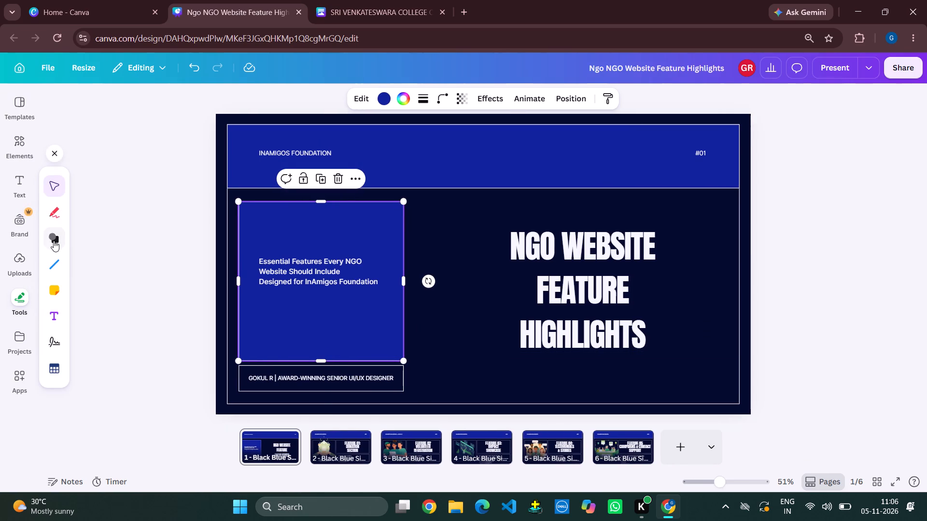
click(53, 240)
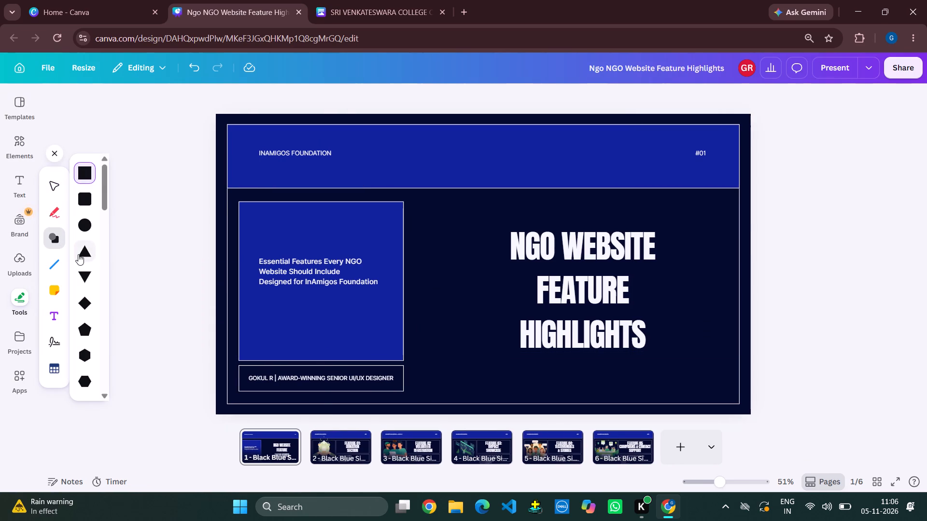
click(78, 254)
click(435, 244)
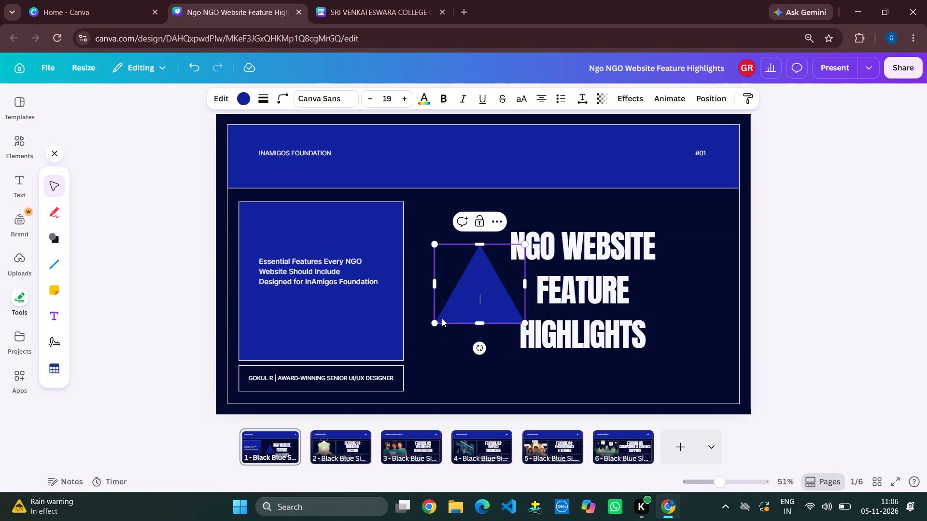
Make the triangle taller and slightly narrower, and place it just beside the title text without overlapping the letters.
drag(479, 321, 485, 351)
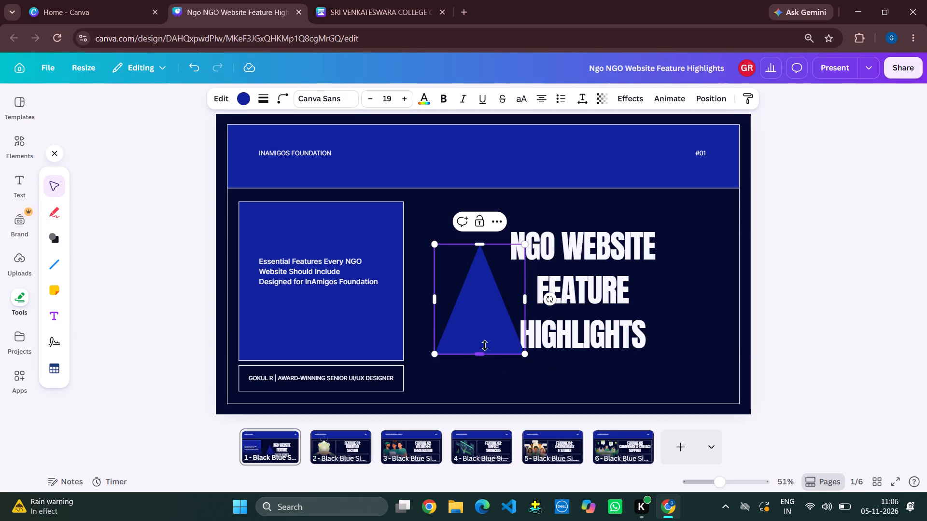
drag(436, 299, 423, 299)
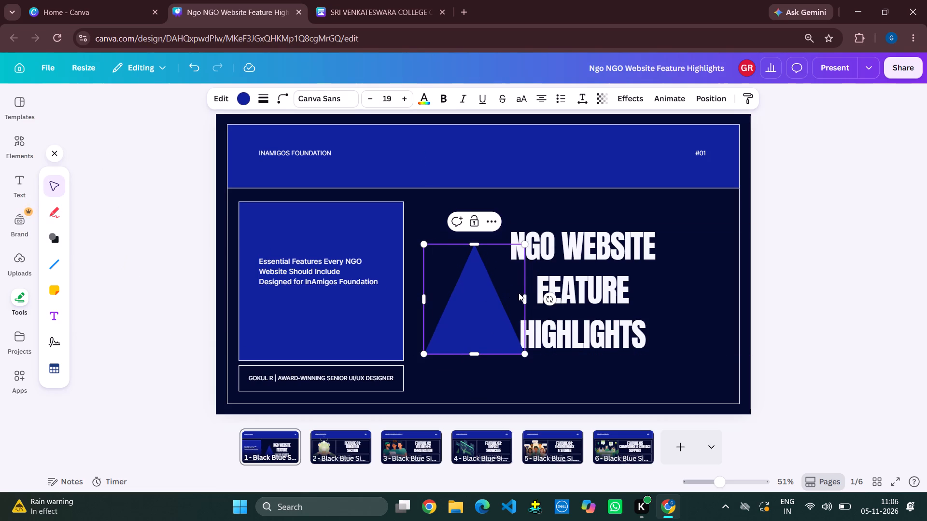
drag(525, 295, 512, 295)
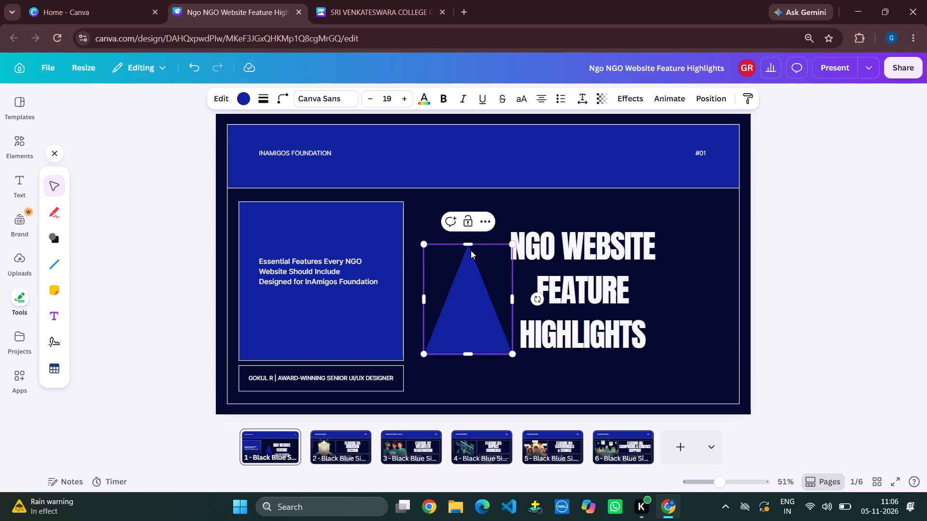
drag(470, 247, 471, 258)
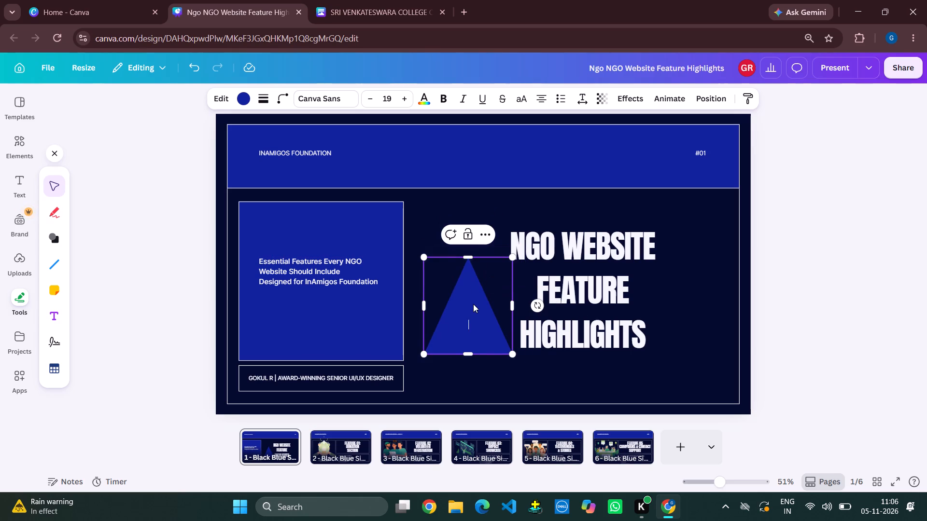
drag(473, 304, 465, 287)
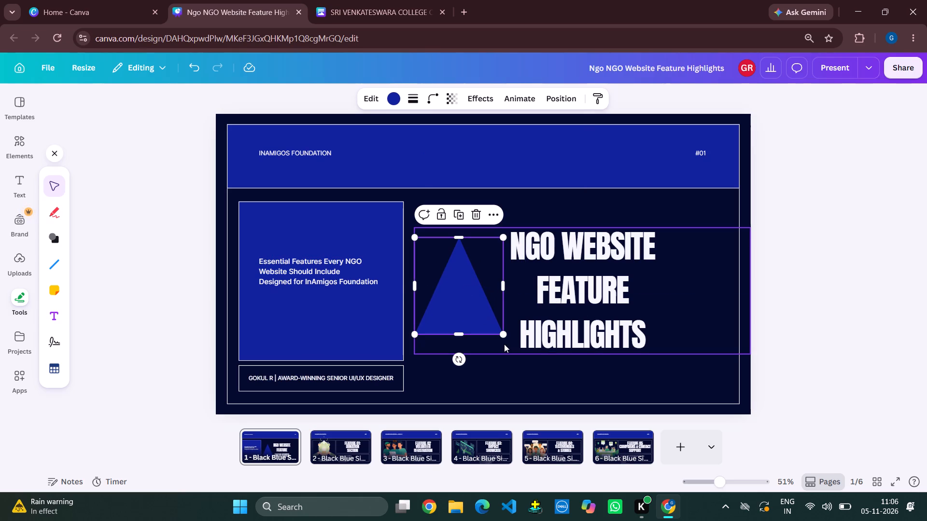
click(632, 336)
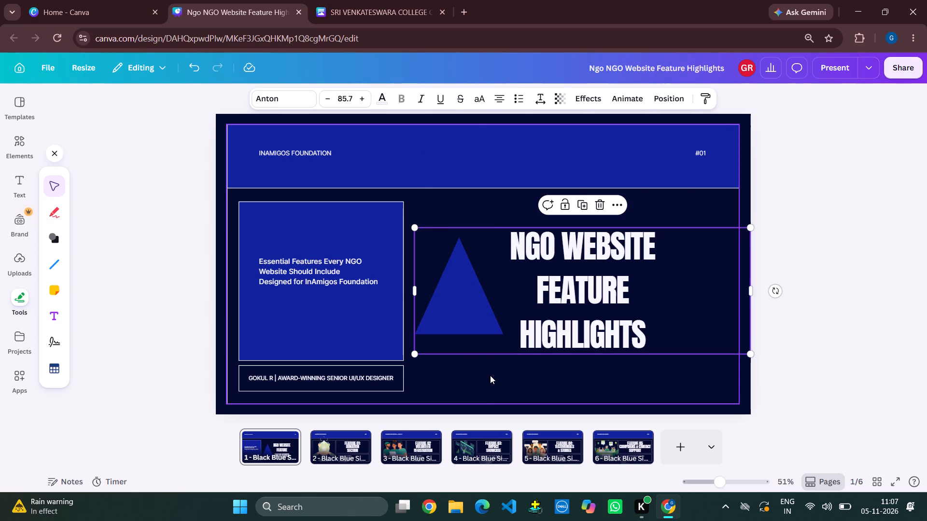
click(490, 375)
Add a straight horizontal line to slide 2, the "FEATURE 01: DONATION SECTION" slide.
click(333, 454)
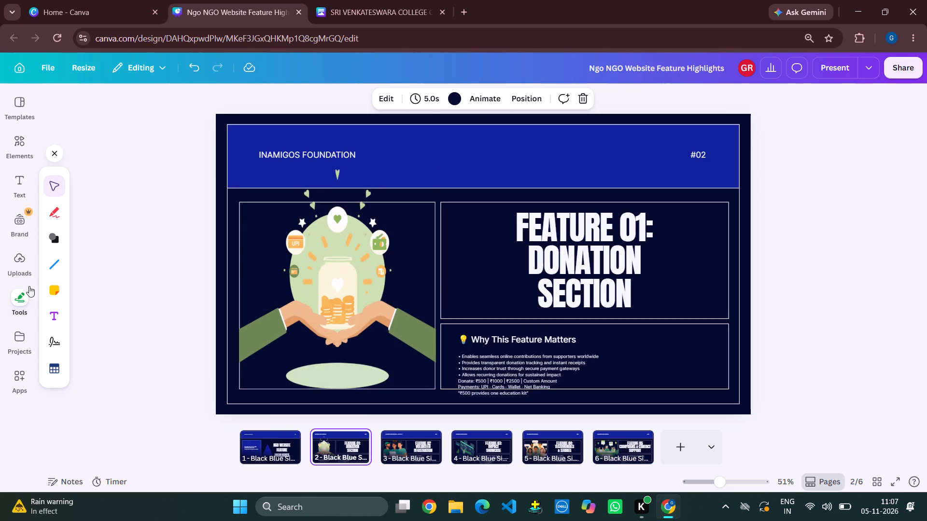
click(56, 256)
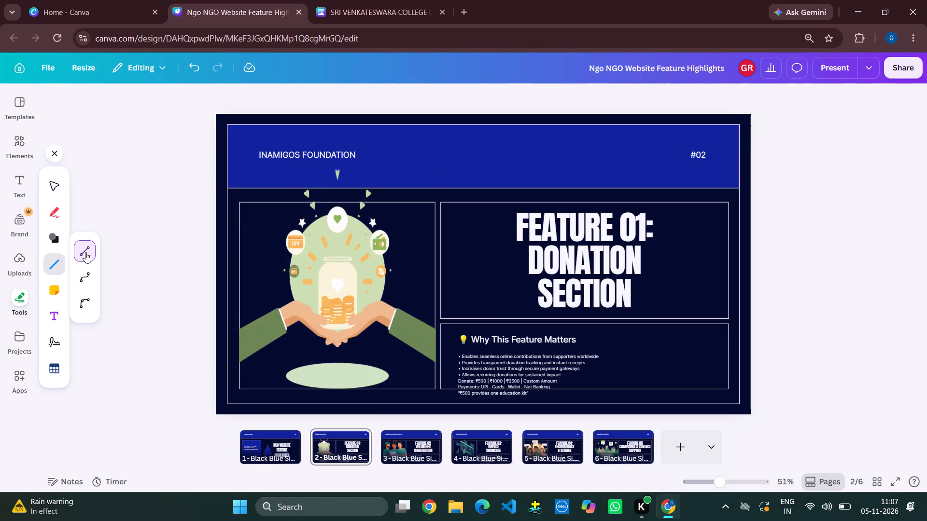
click(85, 252)
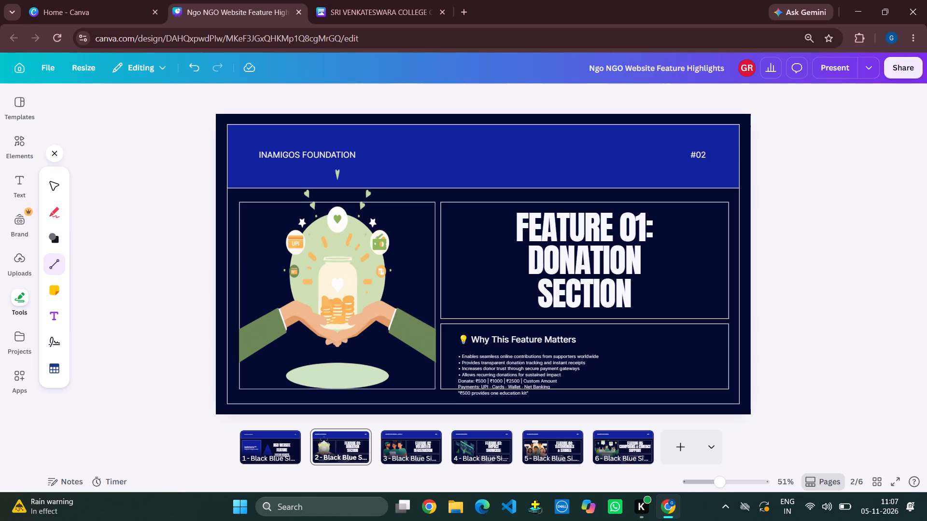
click(423, 194)
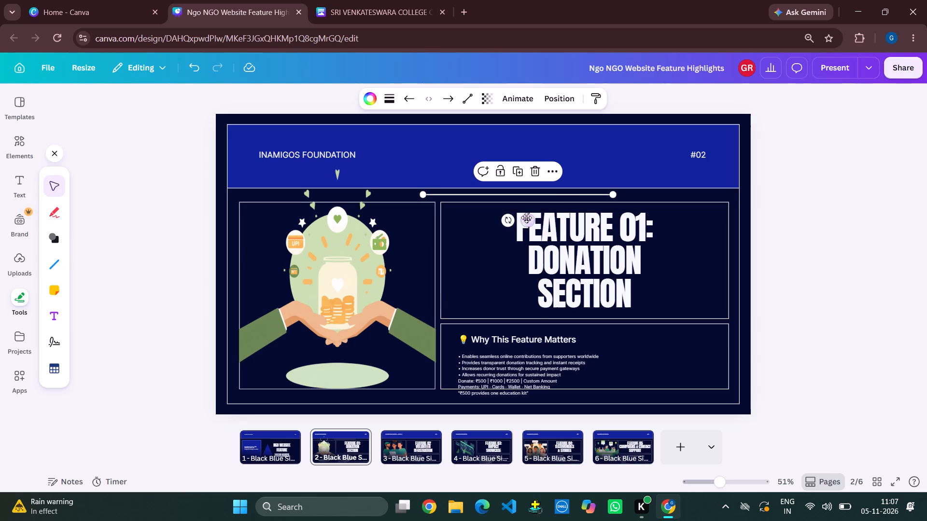
Position the line just below the "INAMIGOS FOUNDATION" header text, with its left end aligned to the text.
drag(528, 221, 578, 324)
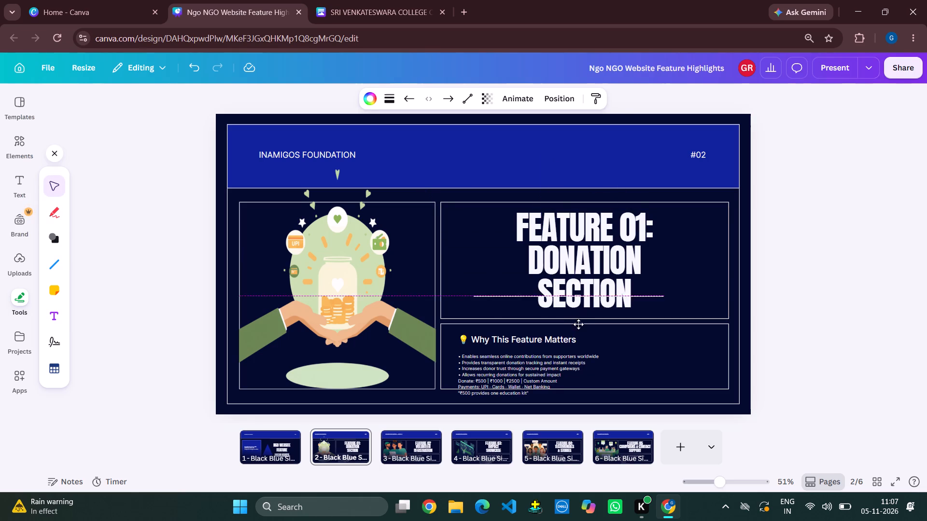
drag(578, 324, 559, 324)
drag(559, 324, 368, 271)
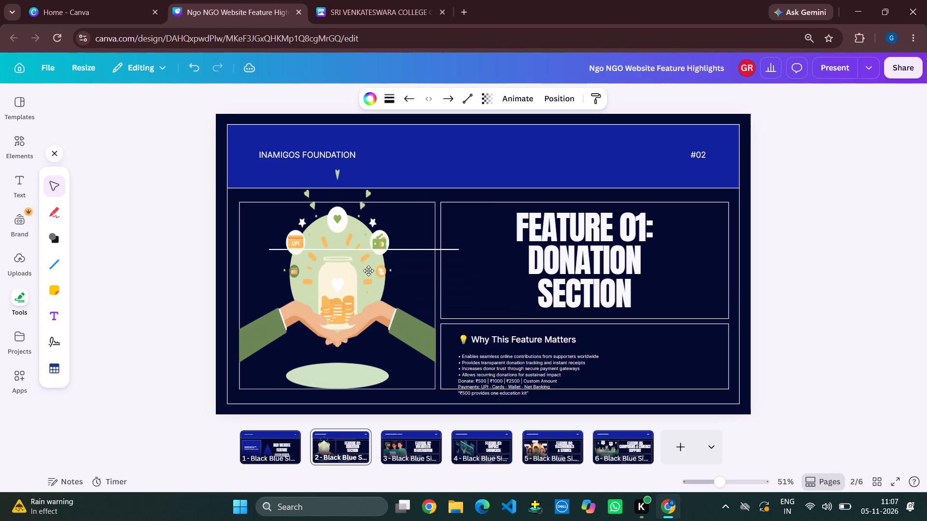
drag(368, 271, 380, 257)
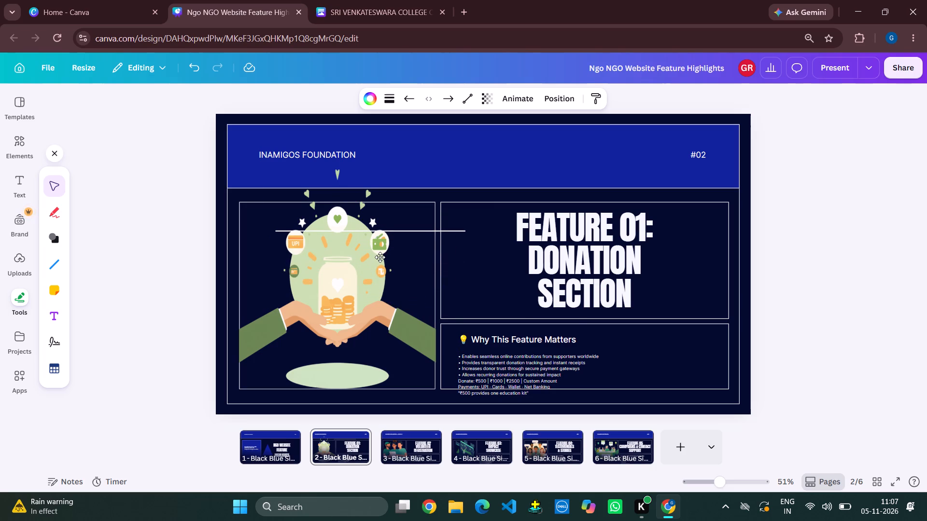
drag(380, 257, 351, 203)
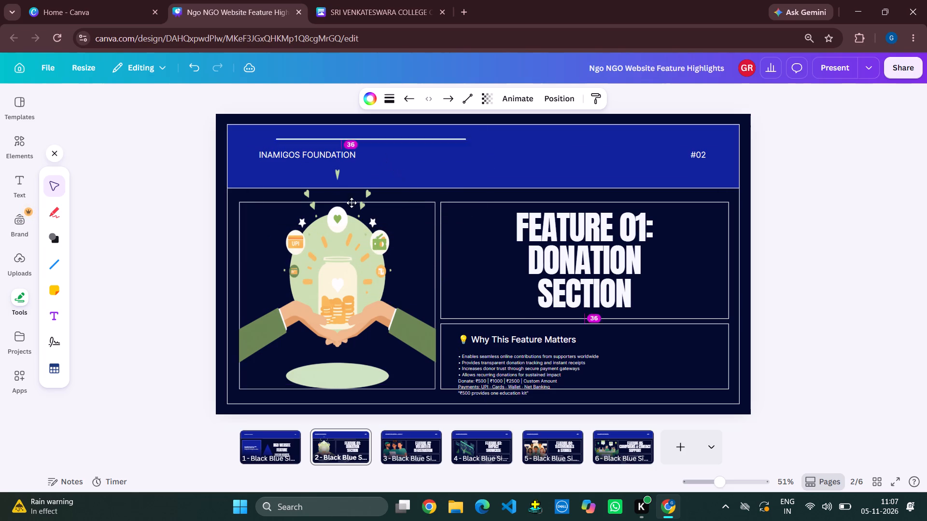
drag(351, 203, 357, 186)
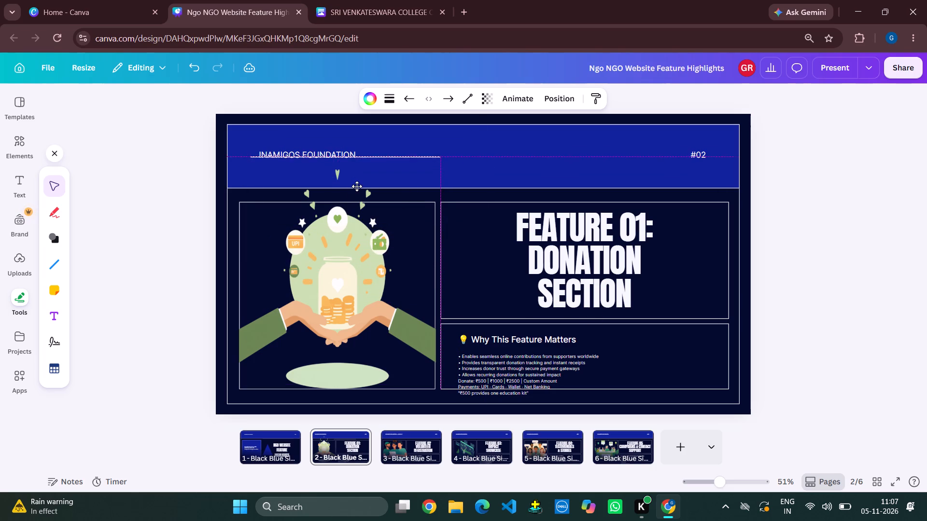
drag(357, 186, 363, 188)
click(478, 245)
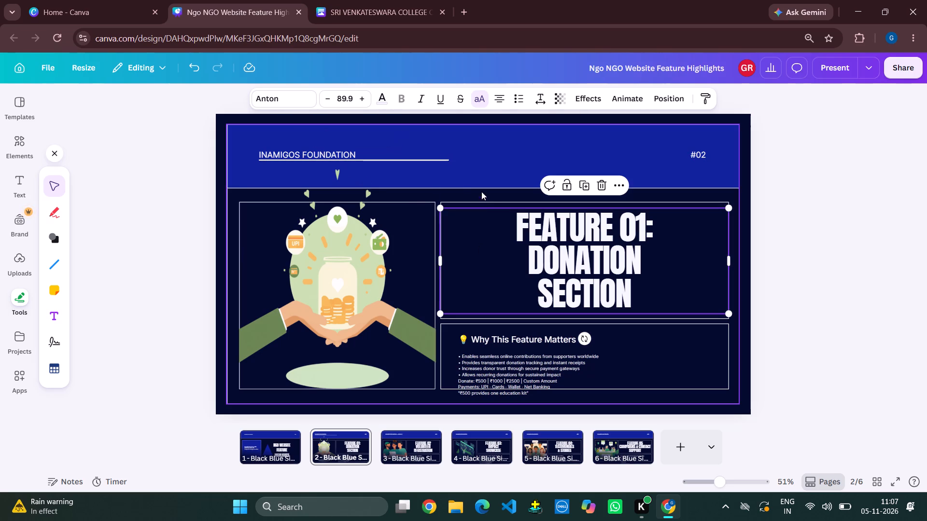
click(433, 162)
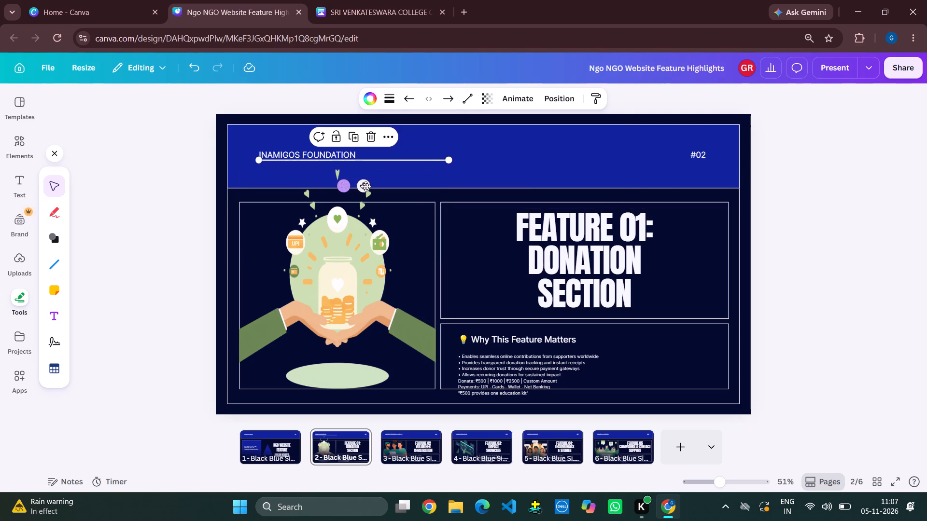
click(365, 186)
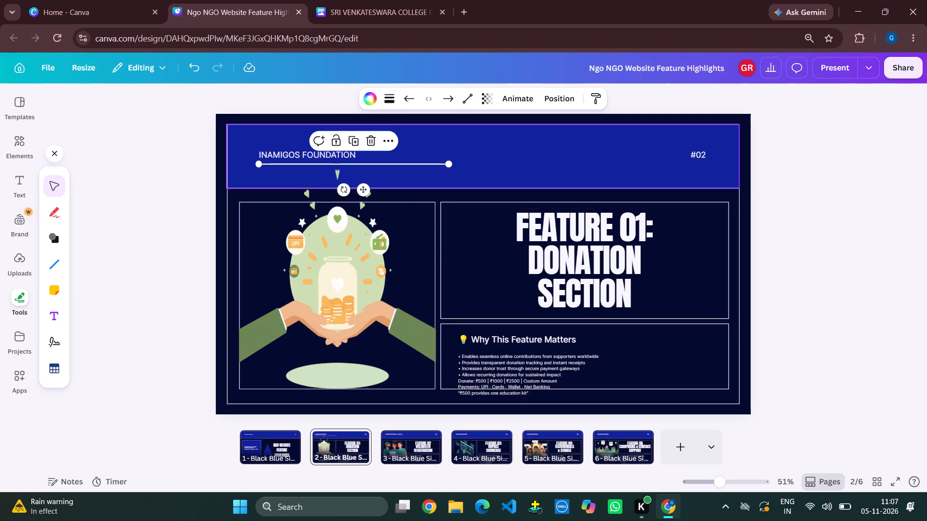
Shorten the header line so its right end lines up with the right edge of the illustration frame.
drag(450, 165, 432, 166)
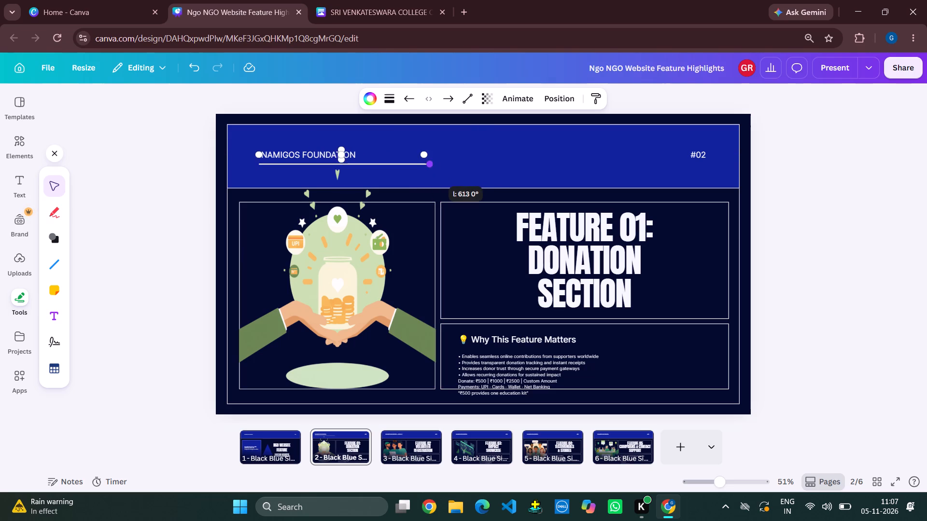
drag(432, 166, 435, 165)
click(492, 175)
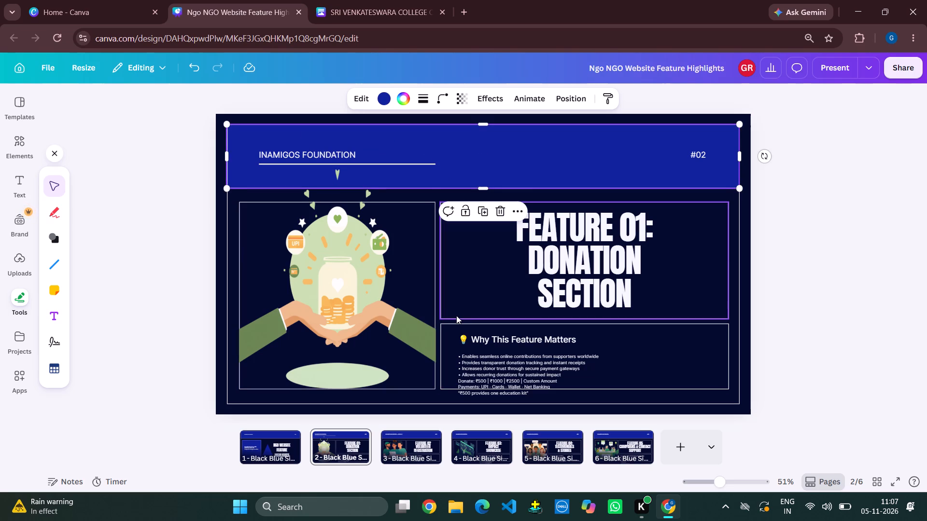
Move the "Why This Feature Matters" heading and its bullet list upward so both fit inside the lower text frame.
drag(486, 368, 487, 359)
drag(490, 335, 490, 333)
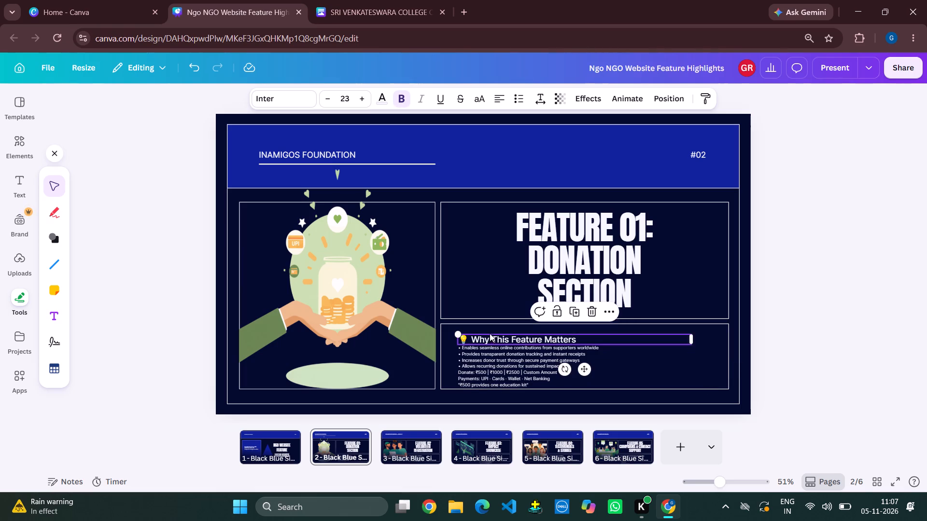
drag(490, 333, 486, 330)
drag(489, 346, 490, 342)
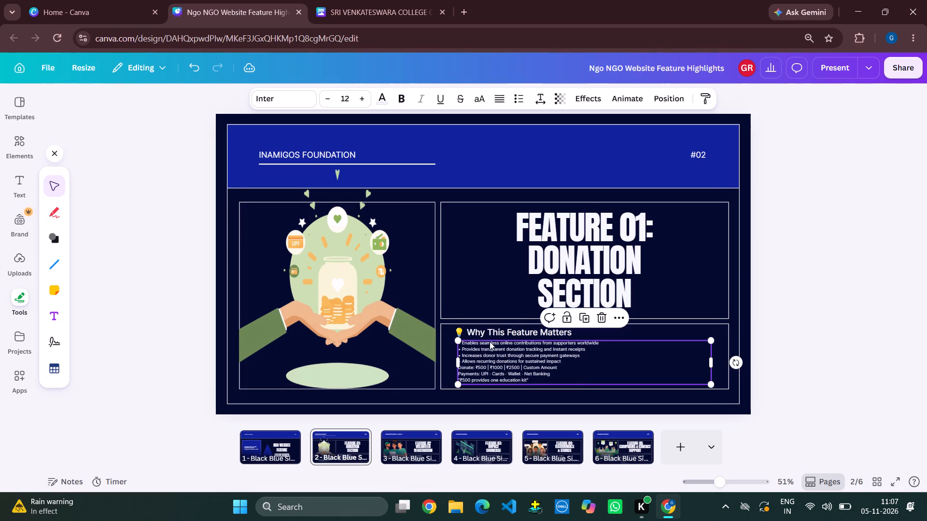
click(638, 291)
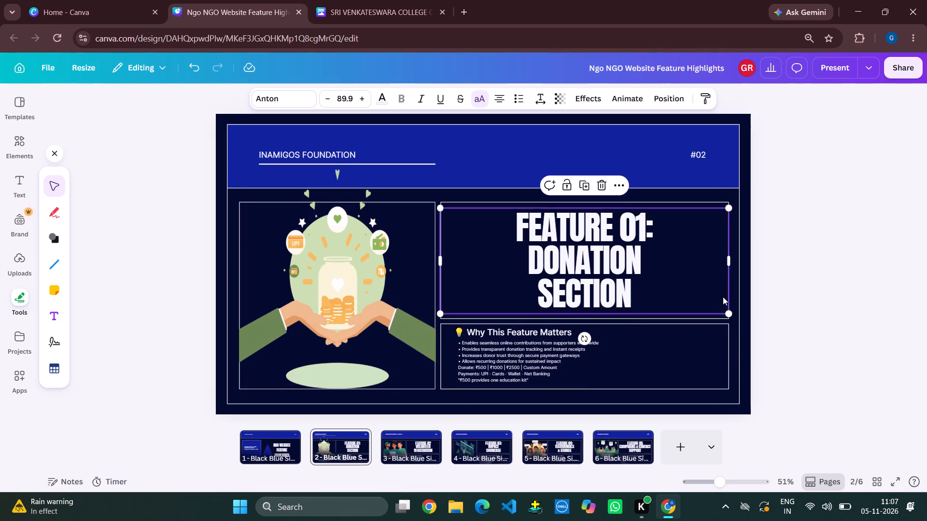
Move the "#02" page label on slide 2 further left within the blue header band, keeping it near the header text's height.
click(702, 157)
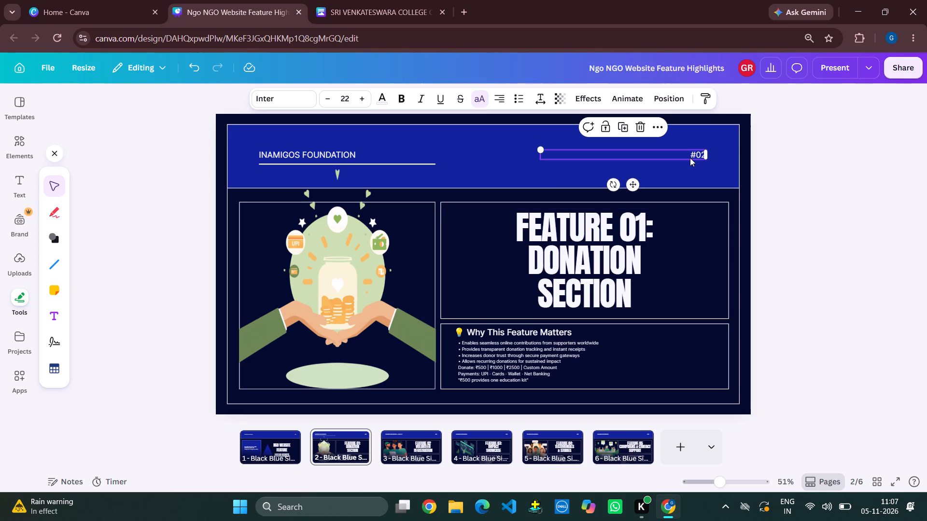
drag(635, 184, 620, 188)
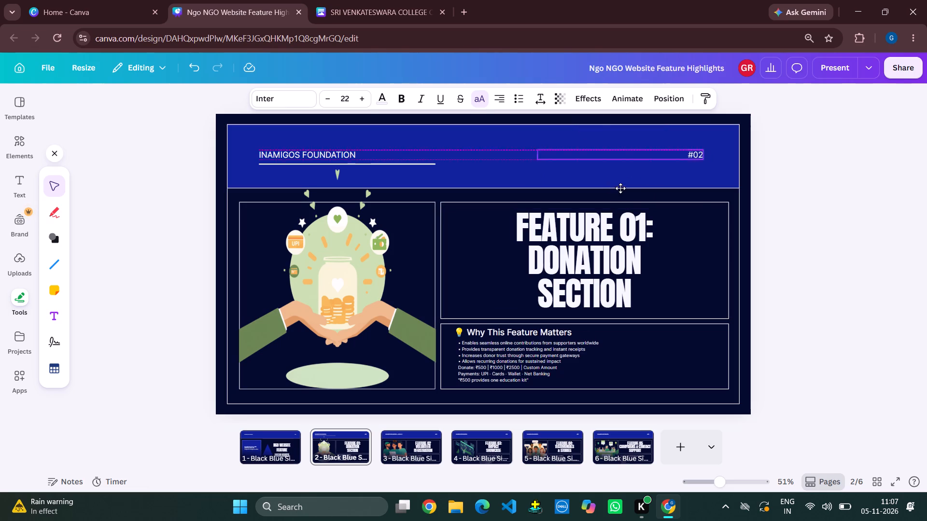
drag(620, 188, 605, 168)
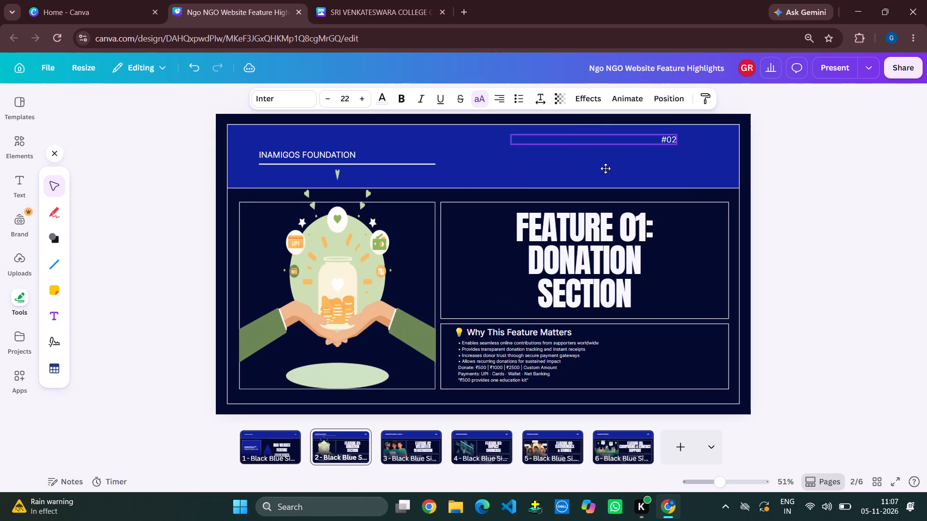
drag(605, 168, 604, 185)
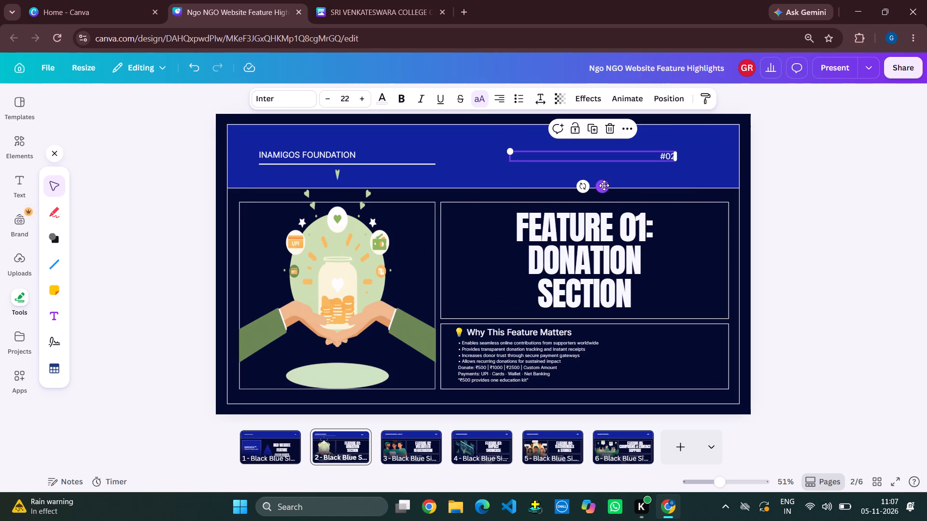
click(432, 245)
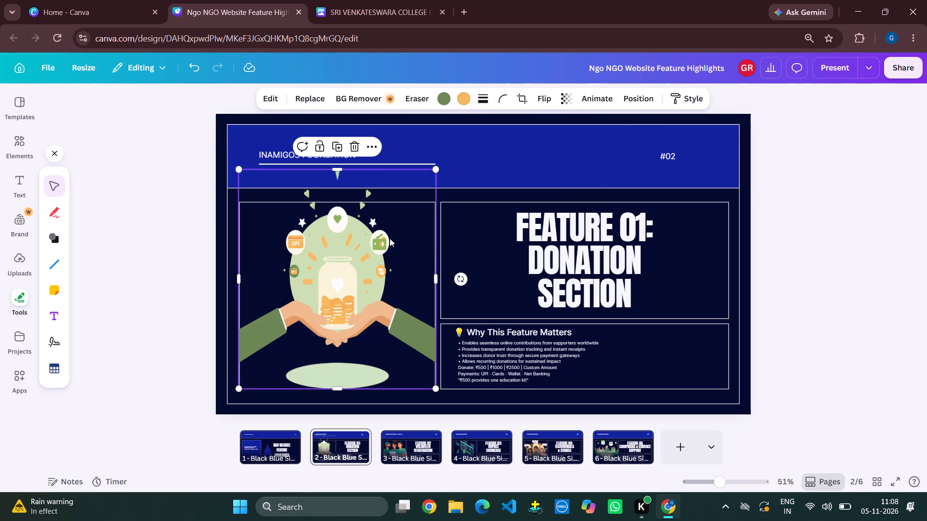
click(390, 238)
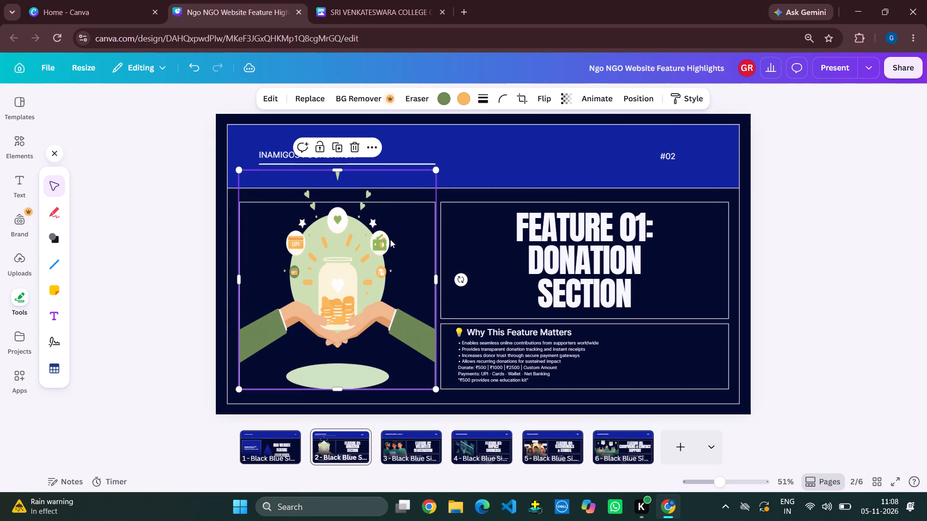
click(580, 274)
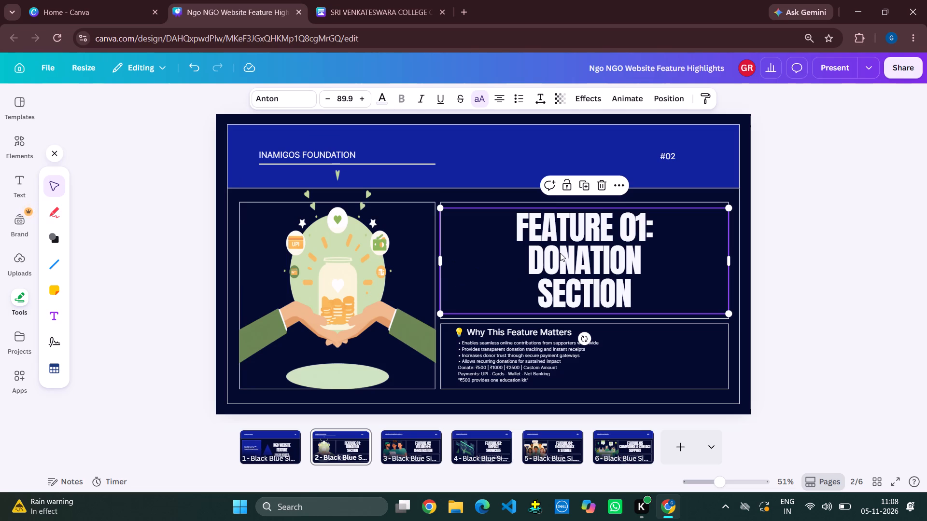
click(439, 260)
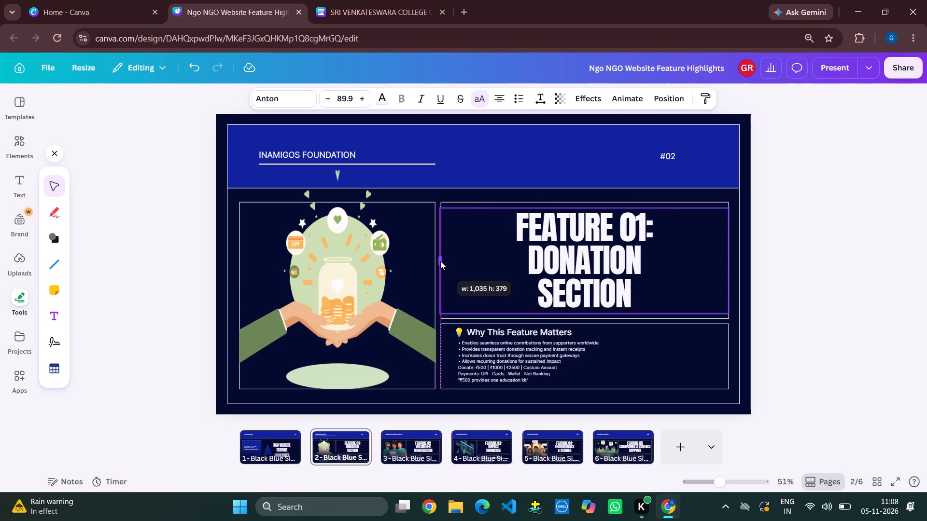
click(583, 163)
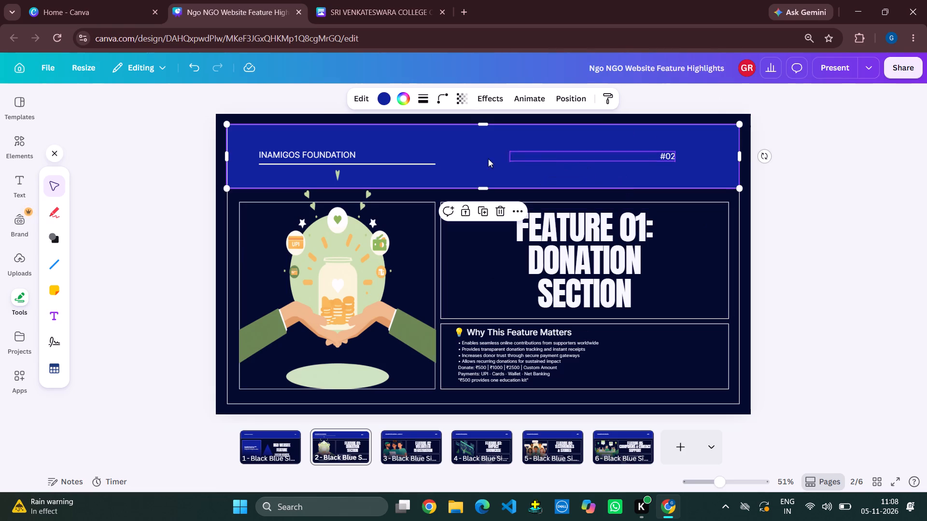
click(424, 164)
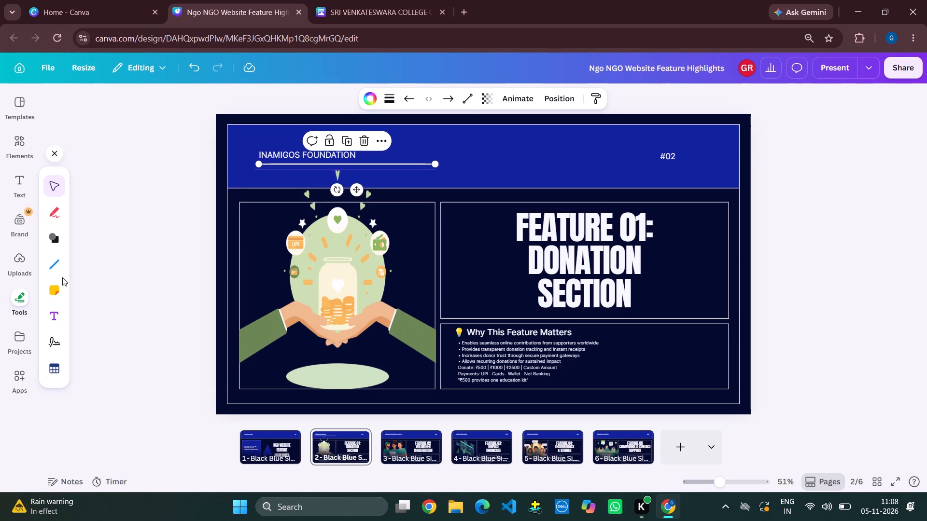
Add a blue triangle inside the title frame, before the "FEATURE 01: DONATION SECTION" title.
click(53, 242)
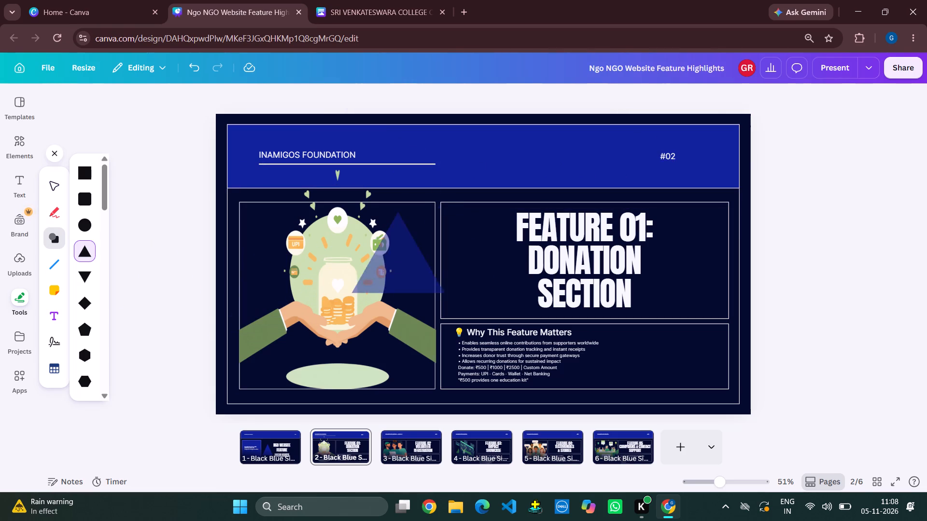
click(444, 215)
Shift the "FEATURE 01: DONATION SECTION" title to the right to make room for the triangle.
drag(554, 253, 565, 255)
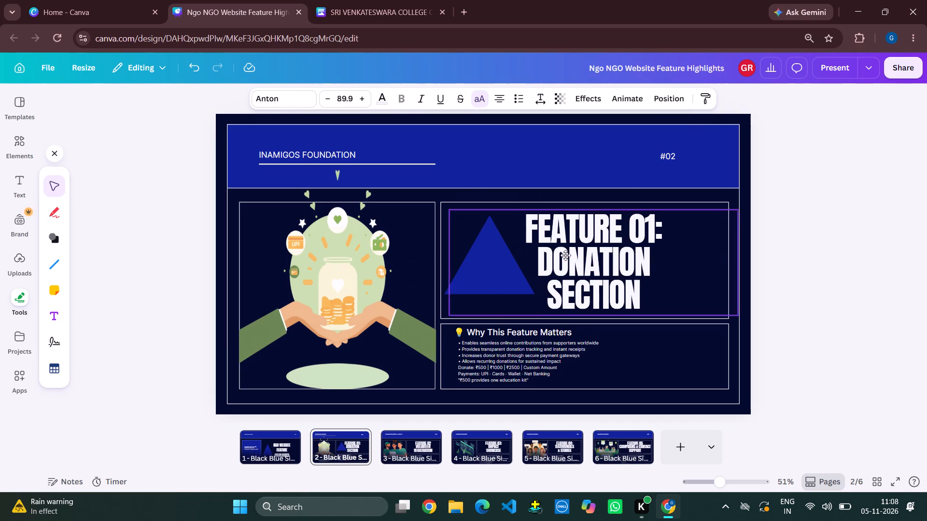
drag(565, 255, 572, 254)
Move the outlined frame around the title and triangle slightly up and to the right.
click(509, 254)
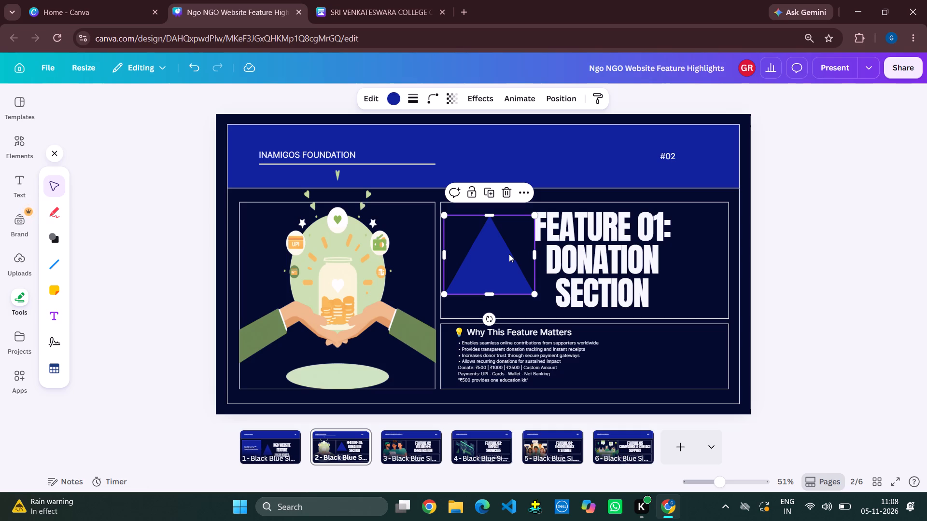
click(720, 206)
drag(625, 237, 639, 239)
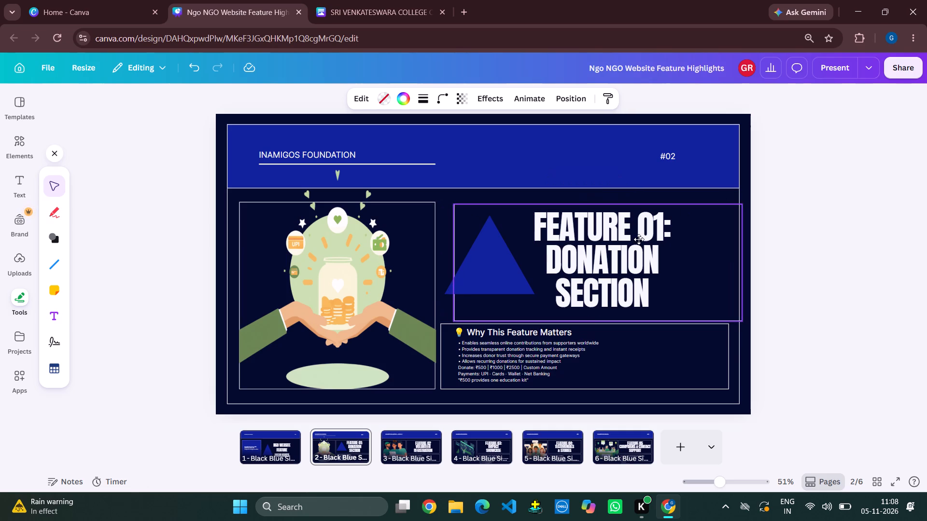
drag(639, 239, 629, 231)
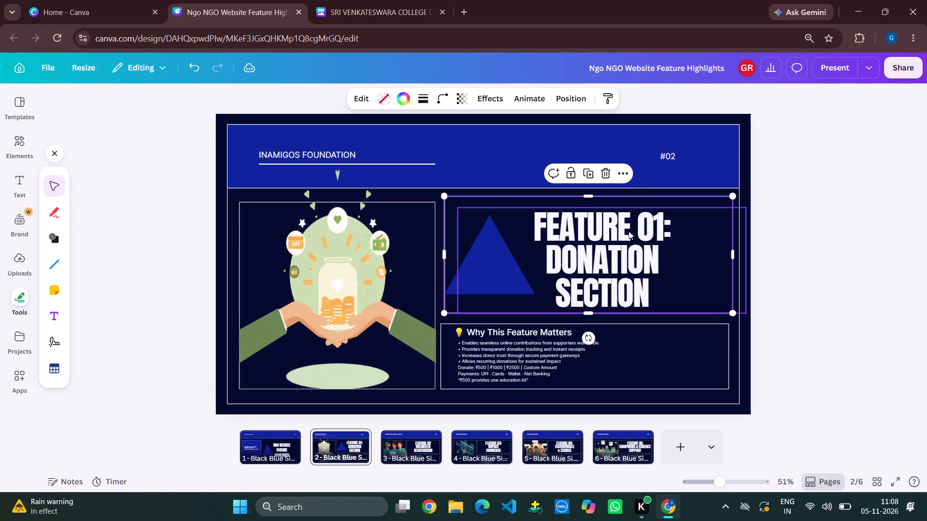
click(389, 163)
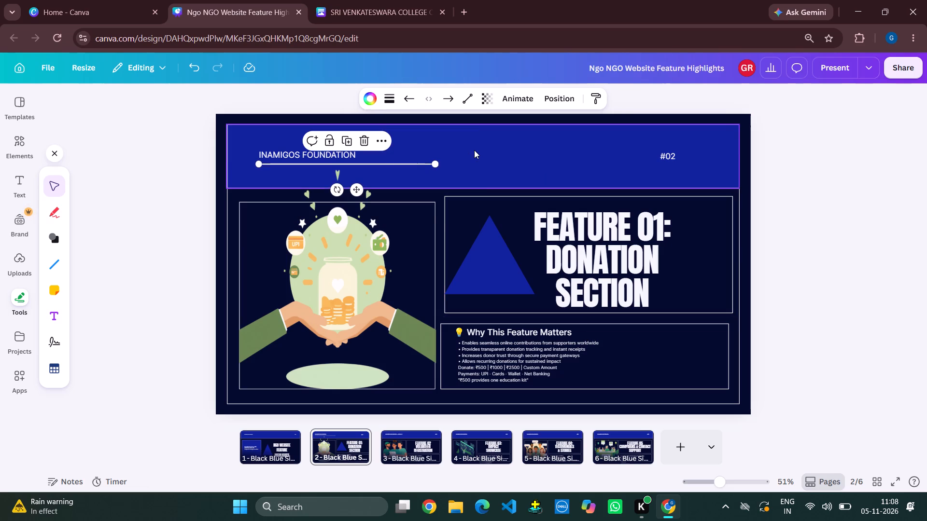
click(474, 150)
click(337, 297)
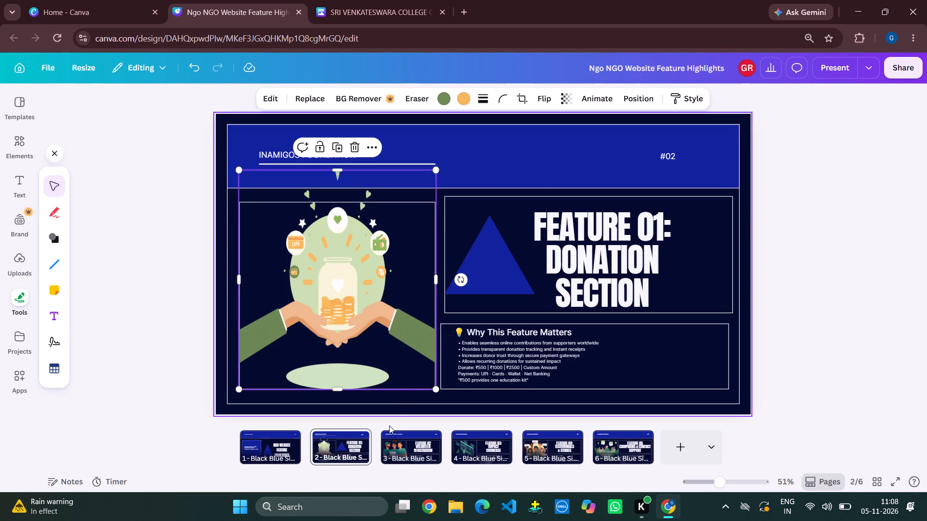
On slide 3, nudge the illustration of the three volunteers slightly down and to the left.
click(416, 445)
click(361, 260)
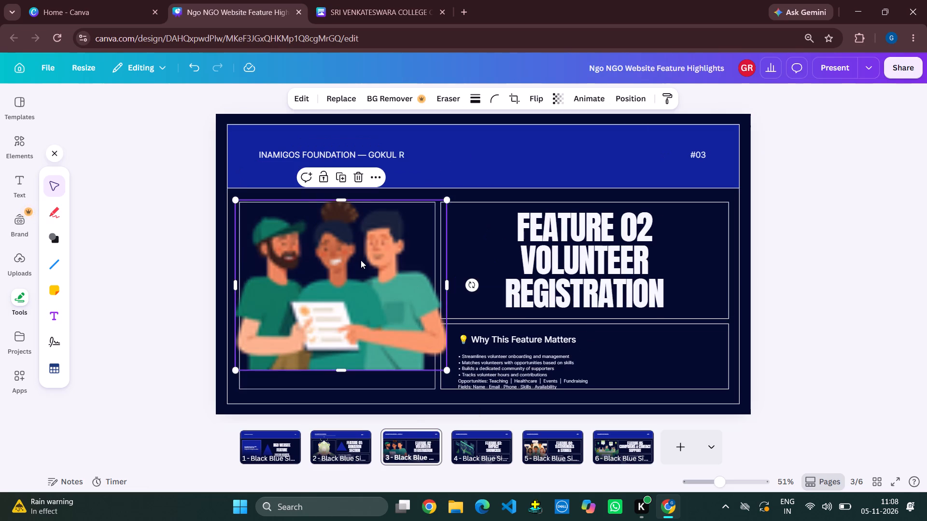
key(Up)
key(Up)
key(Up)
key(Up)
key(Up)
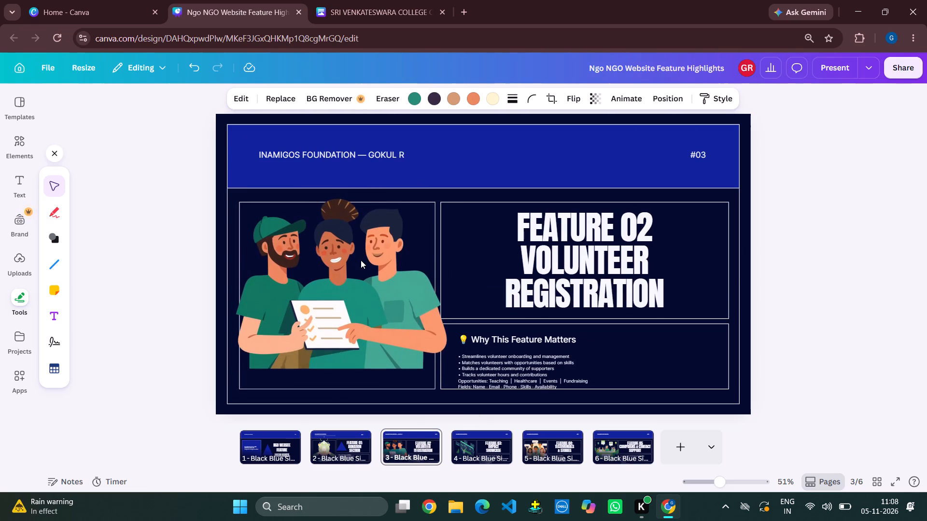
key(Right)
key(Right)
key(Right)
key(Down)
key(Down)
key(Down)
key(Down)
key(Down)
key(Down)
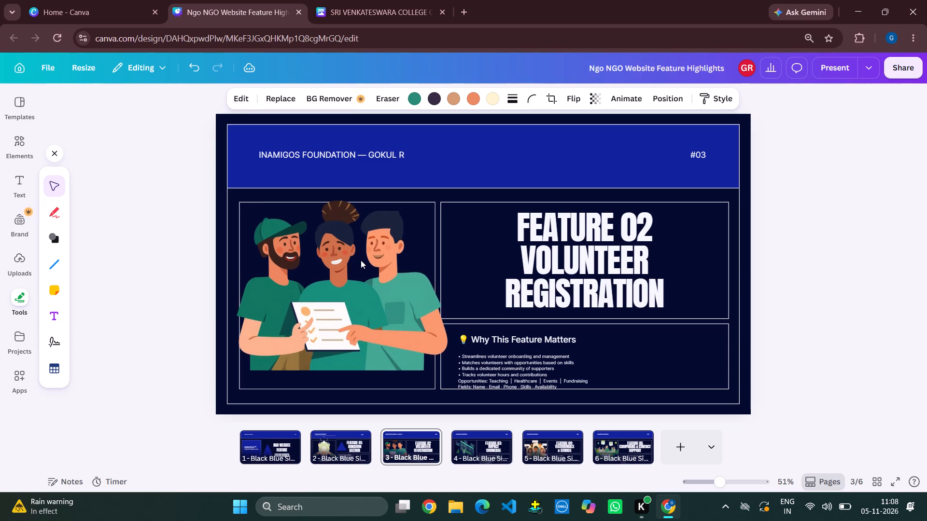
key(Down)
key(Down)
key(Down)
key(Down)
key(Down)
key(Down)
key(Left)
key(Left)
key(Left)
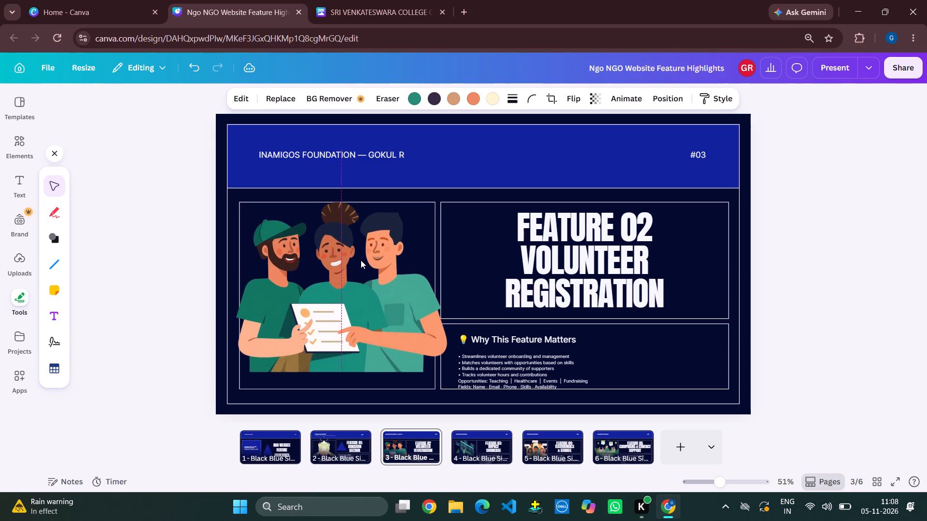
key(Left)
key(Left)
key(Left)
key(Down)
key(Down)
key(Down)
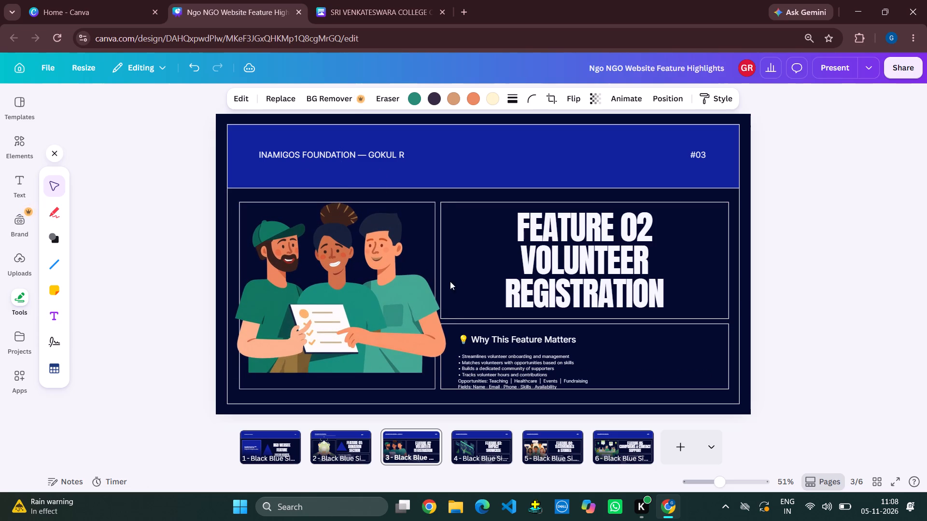
Move the bullet list on slide 3 up beneath "Why This Feature Matters" so it fits inside its frame.
click(504, 363)
drag(504, 363, 506, 355)
Insert the line "it also supports the nature" after the "Builds a dedicated community of supporters" bullet.
click(555, 360)
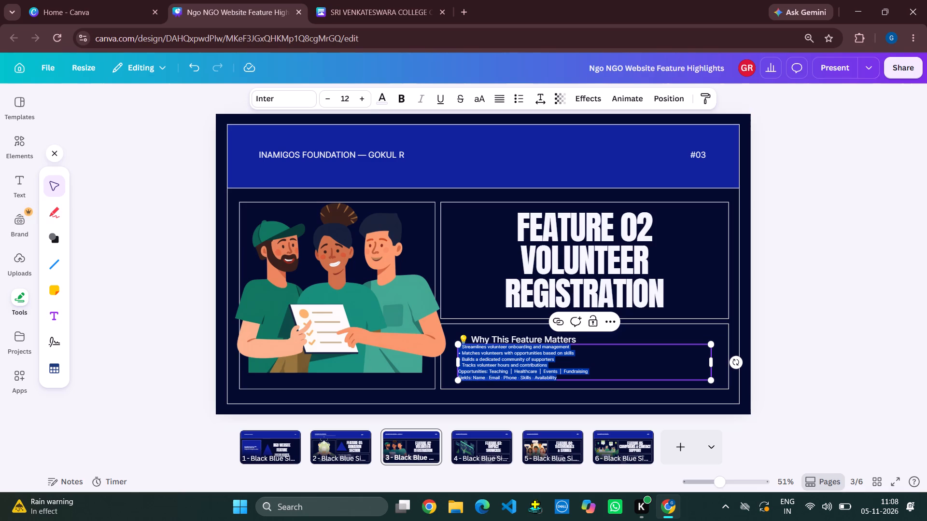
click(555, 360)
key(Return)
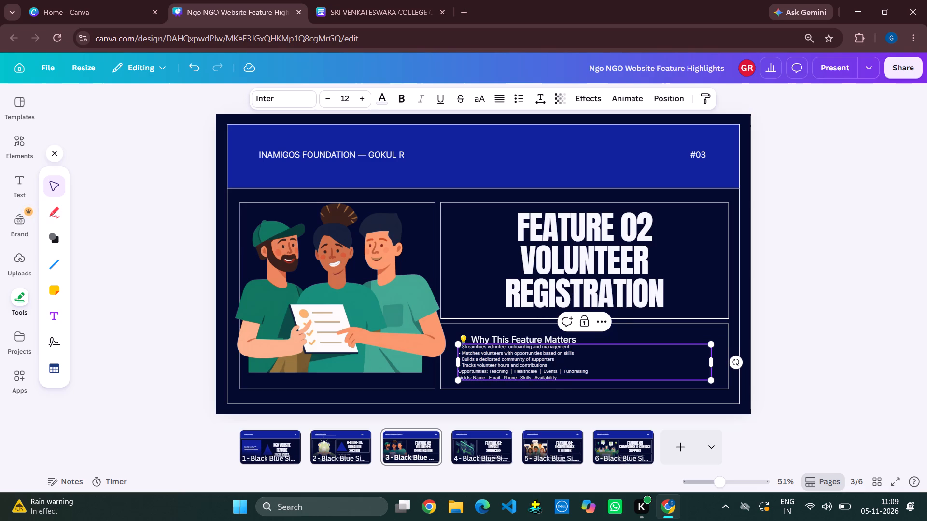
text(it)
key(space)
text(also supports the nature)
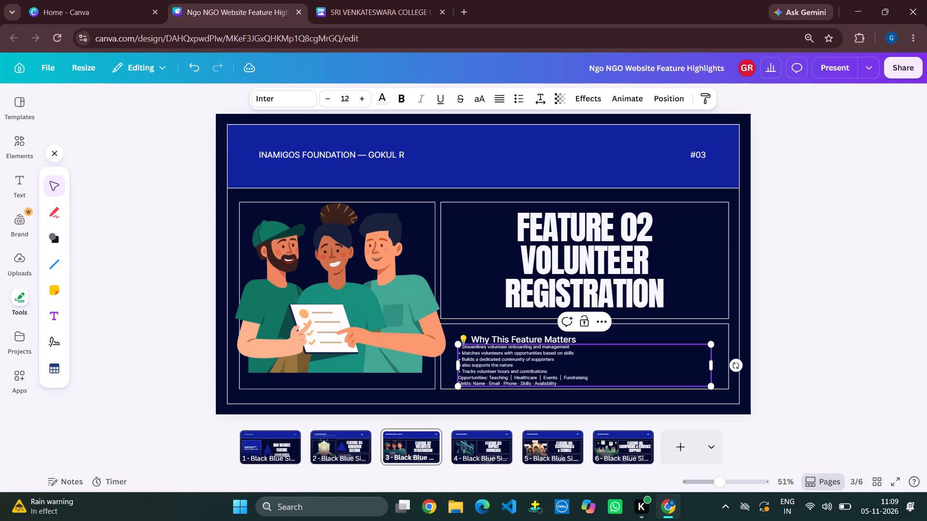
key(space)
Replace "the nature" in the new line with "muulti language user interface,".
key(BackSpace)
key(BackSpace)
key(BackSpace)
key(BackSpace)
key(BackSpace)
key(BackSpace)
key(BackSpace)
key(BackSpace)
key(BackSpace)
key(BackSpace)
key(BackSpace)
text(muli)
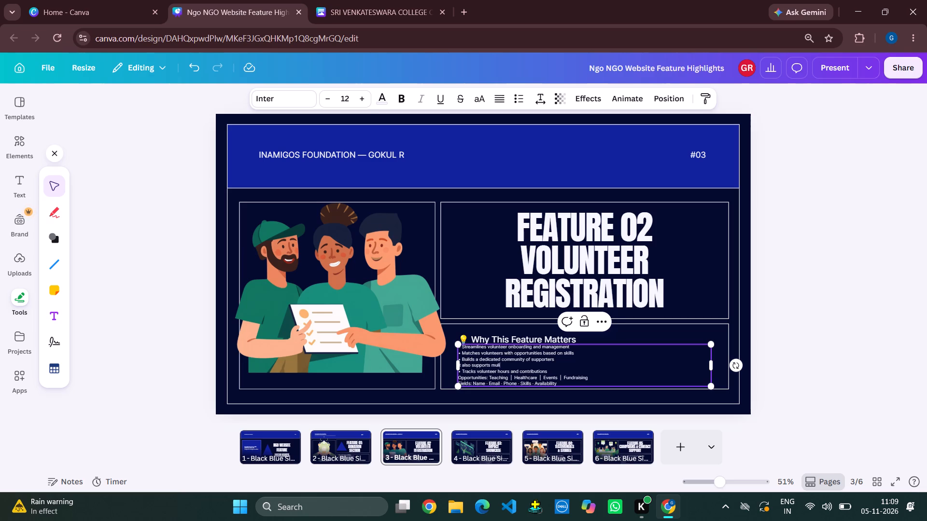
key(BackSpace)
key(BackSpace)
text(ulti language)
key(space)
text(us)
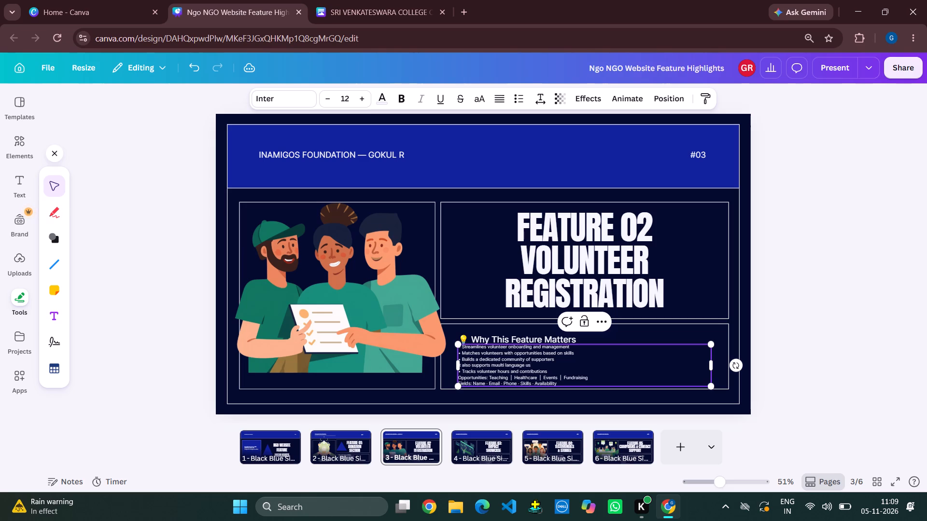
text(er interface)
key(comma)
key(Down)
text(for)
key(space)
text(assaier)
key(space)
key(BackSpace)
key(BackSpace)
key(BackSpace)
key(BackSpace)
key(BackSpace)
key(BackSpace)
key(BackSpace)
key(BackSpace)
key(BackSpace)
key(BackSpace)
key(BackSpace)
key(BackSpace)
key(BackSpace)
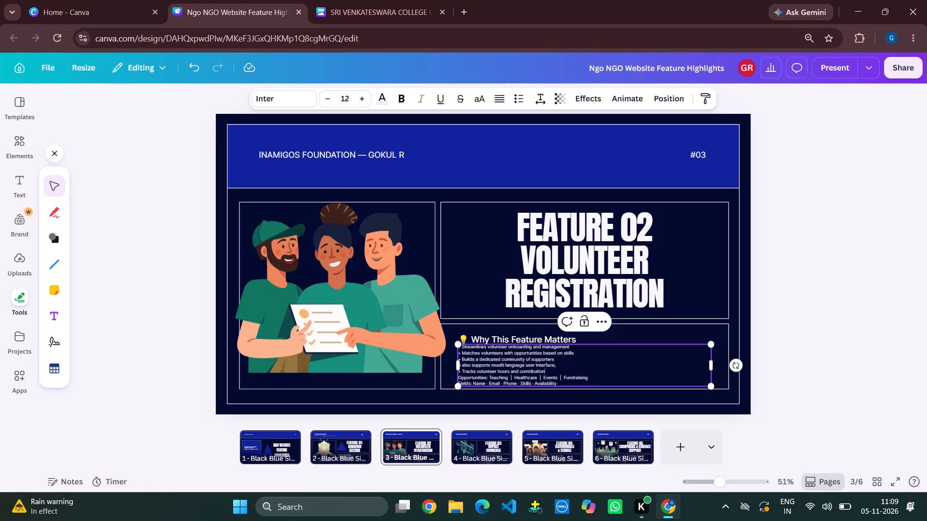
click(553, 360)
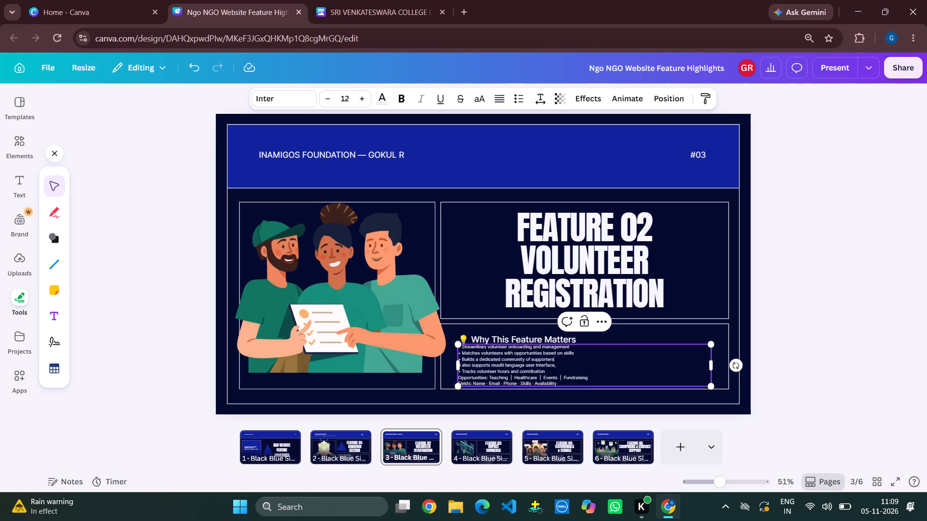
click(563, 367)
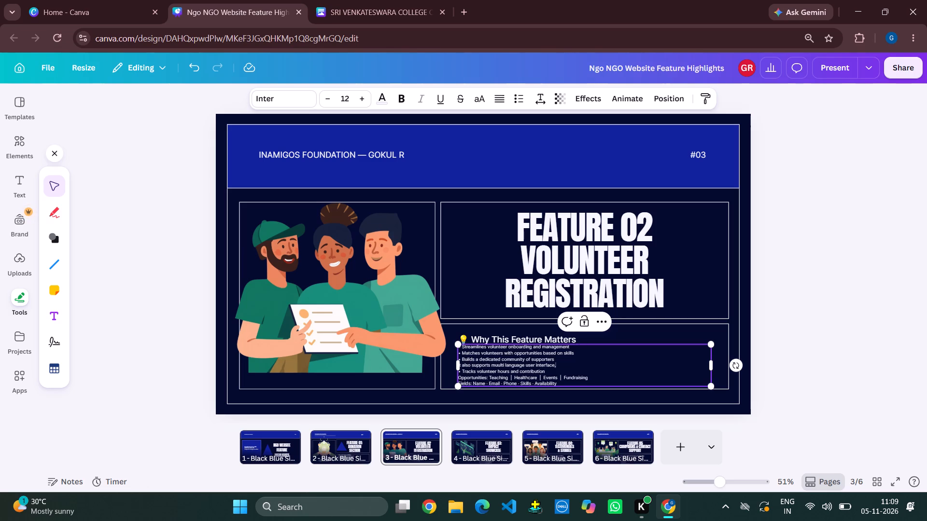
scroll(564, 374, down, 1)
Move the "Feature 02 Volunteer Registration" title on slide 3 to the right, leaving space on its left.
click(613, 244)
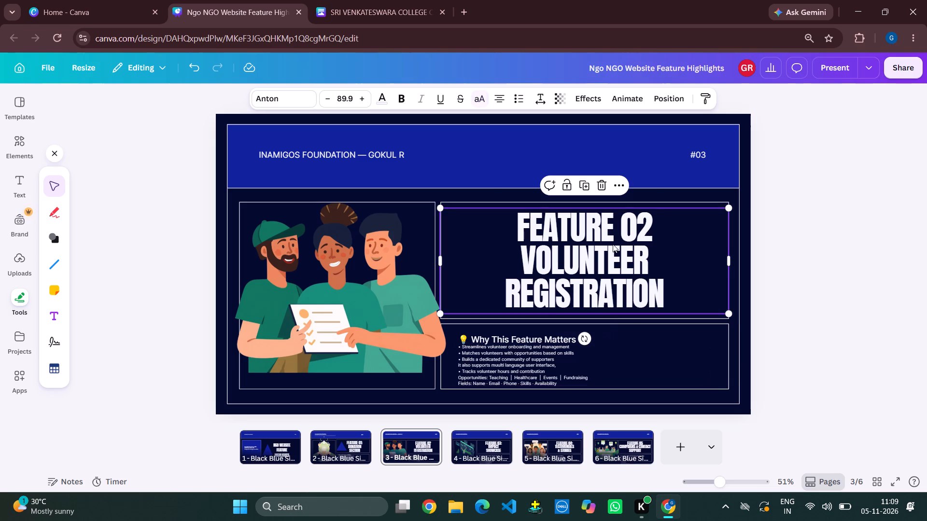
drag(554, 251, 591, 249)
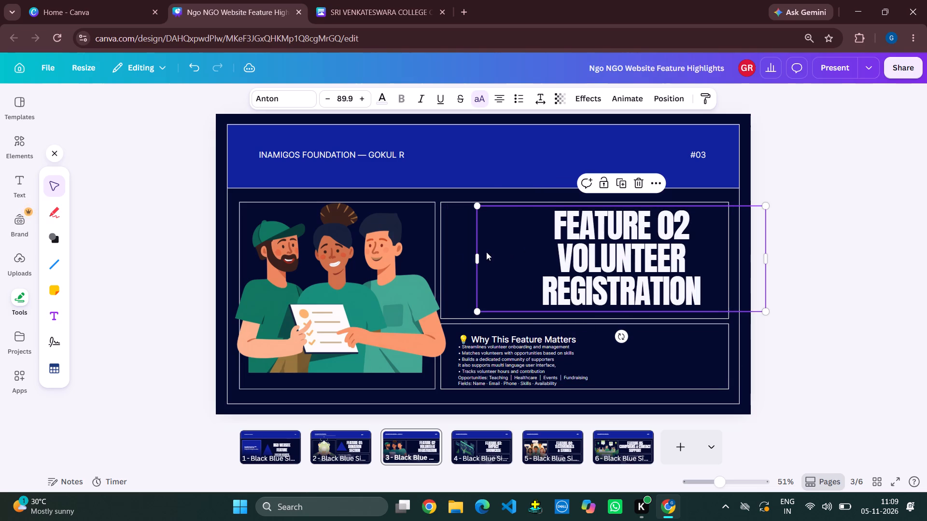
Add a green circle in the space left of slide 3's title and shift it slightly left, clear of the text.
click(60, 234)
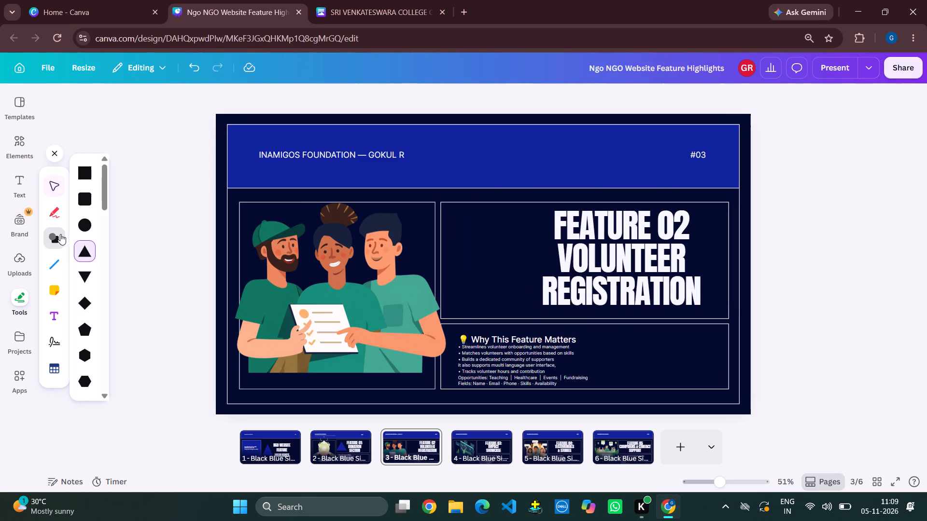
click(90, 225)
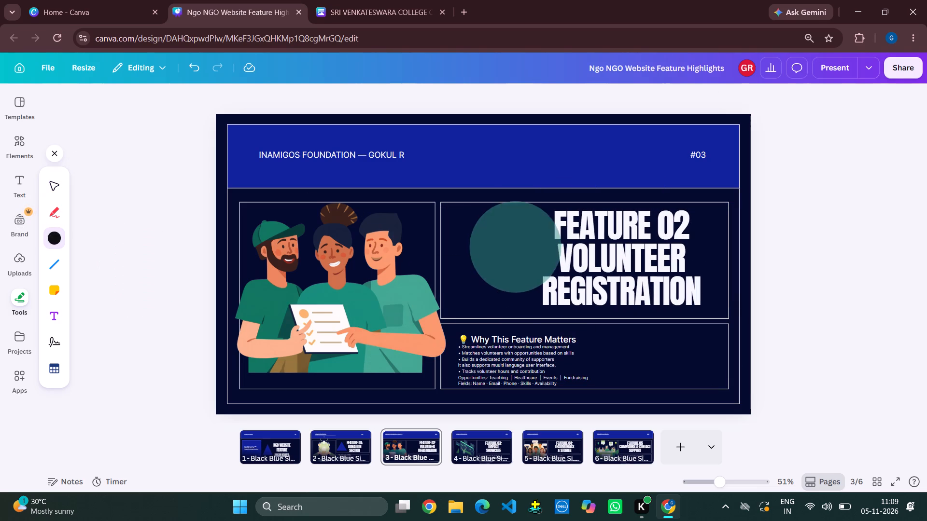
click(458, 210)
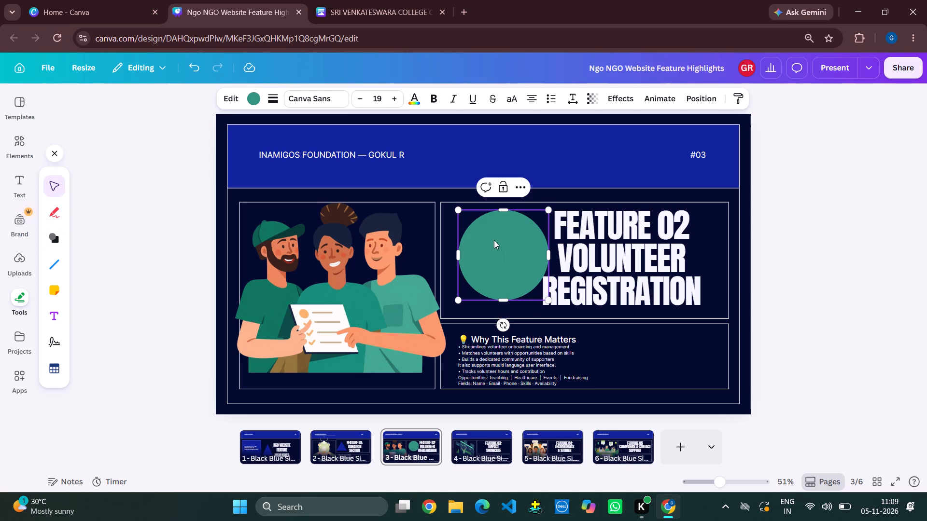
click(614, 148)
drag(512, 249, 502, 249)
click(591, 338)
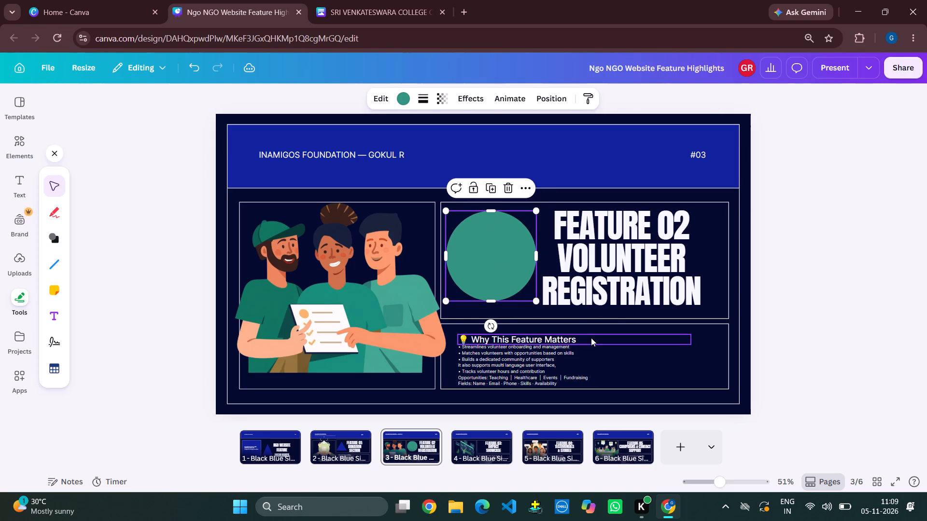
On slide 4, delete the "#04" page number from the header band.
click(479, 442)
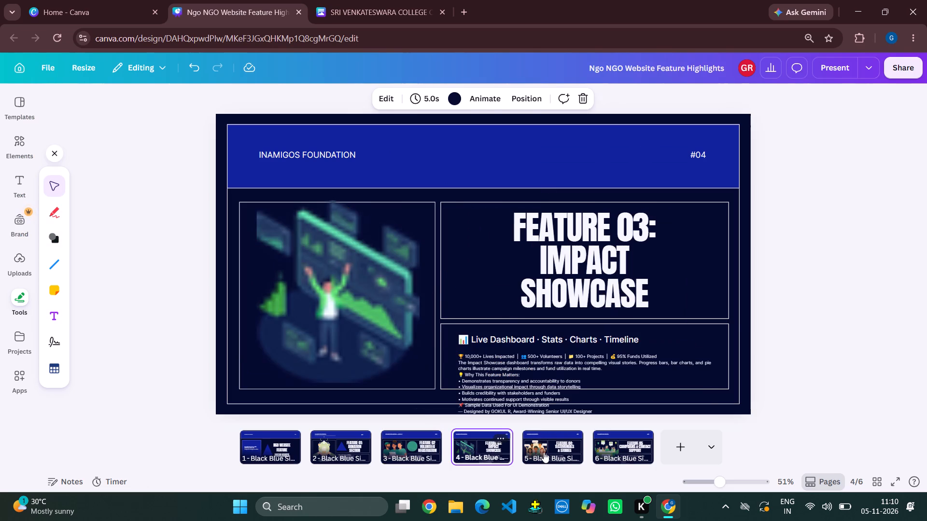
click(369, 277)
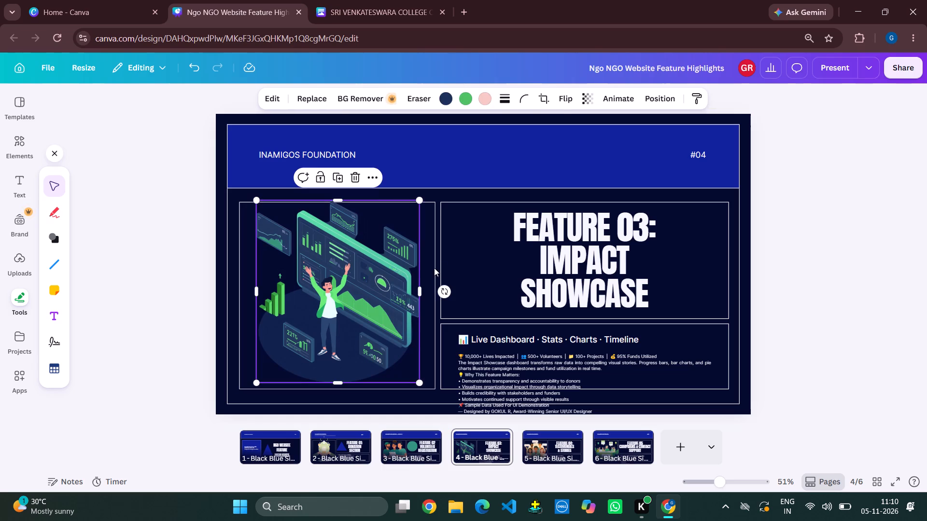
double_click(492, 253)
click(493, 163)
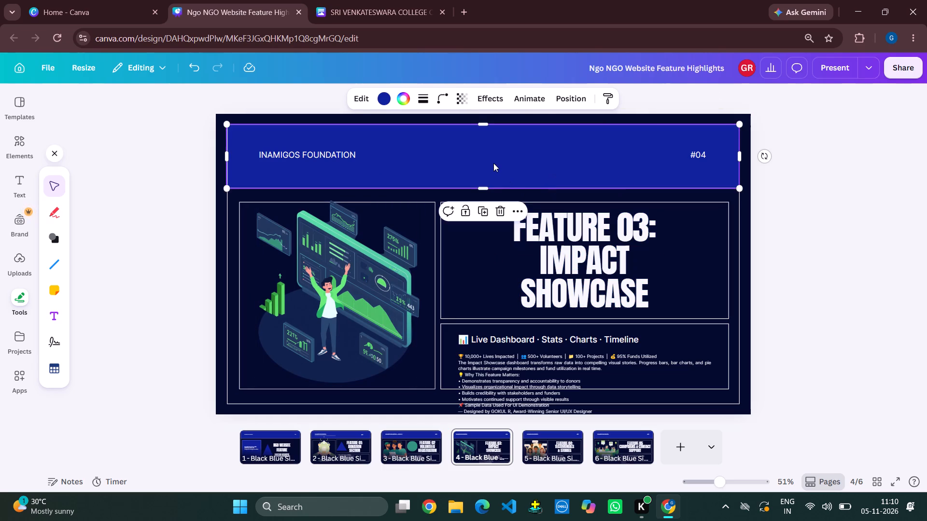
double_click(706, 150)
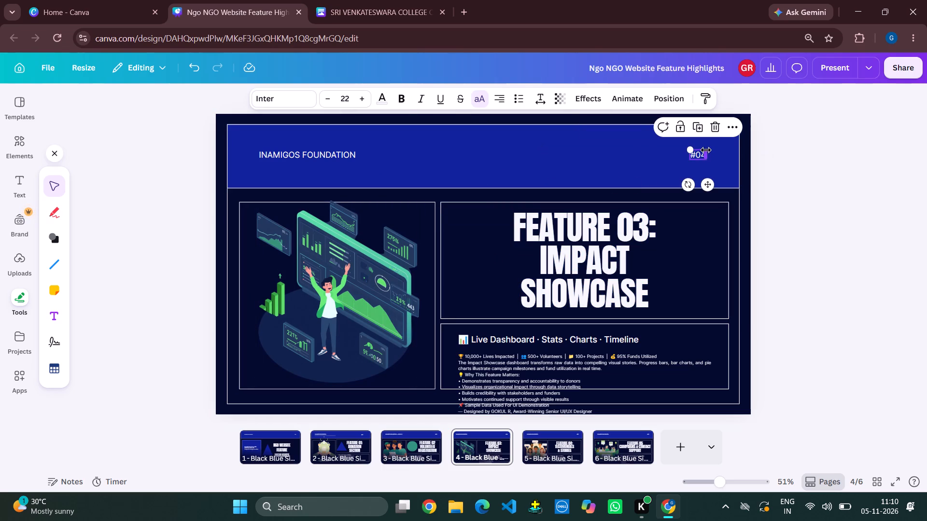
click(711, 124)
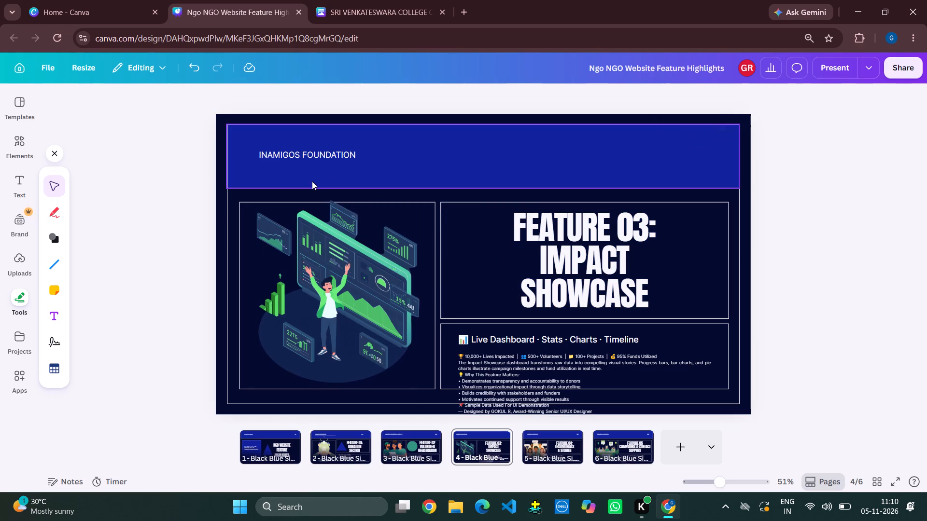
Add a dark navy rectangle on slide 4 overlapping the header band's lower edge, between the illustration and the title.
click(54, 239)
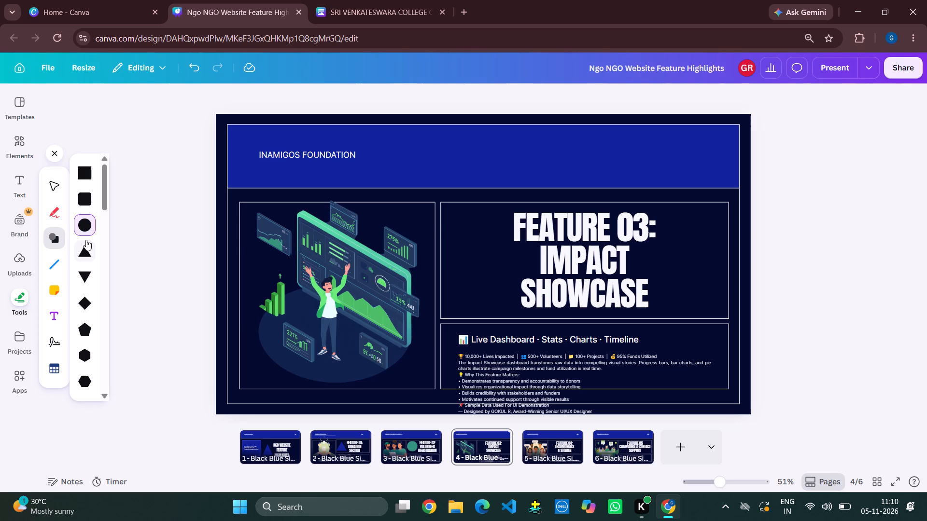
click(88, 177)
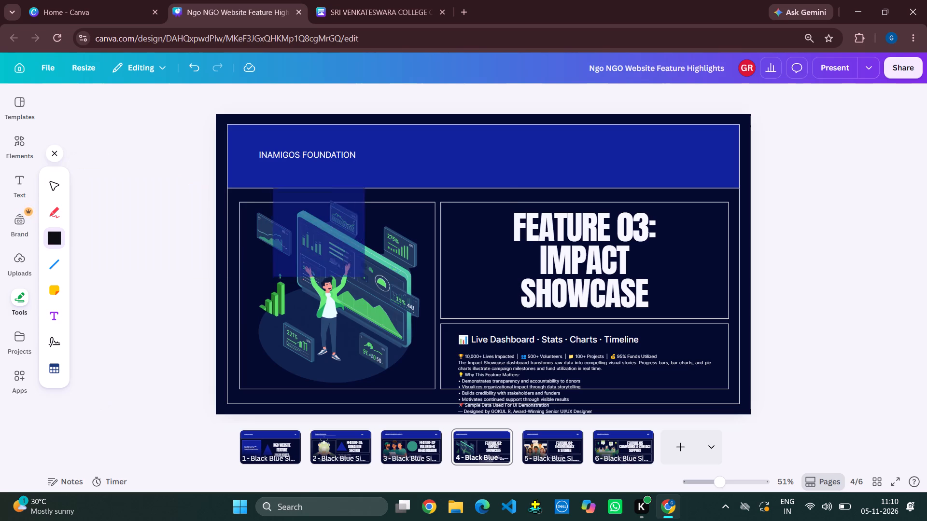
click(412, 177)
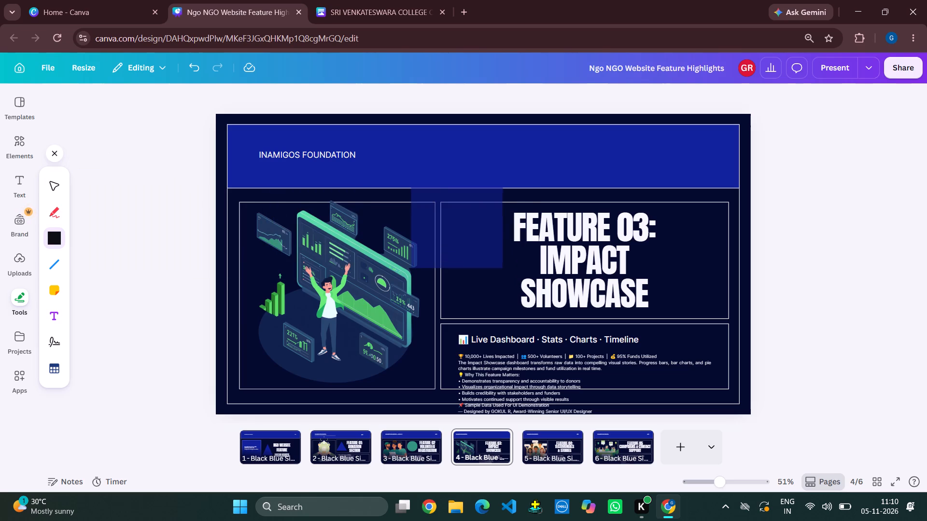
drag(500, 266, 488, 242)
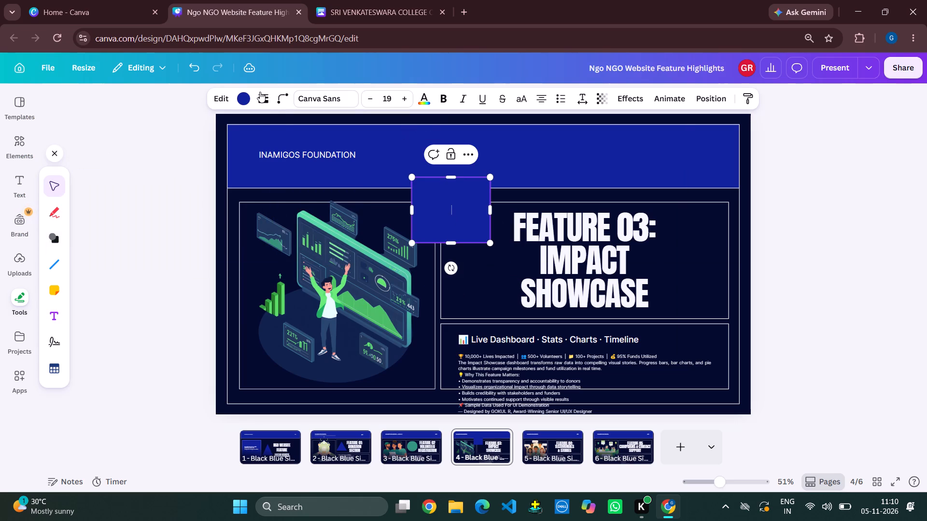
click(242, 99)
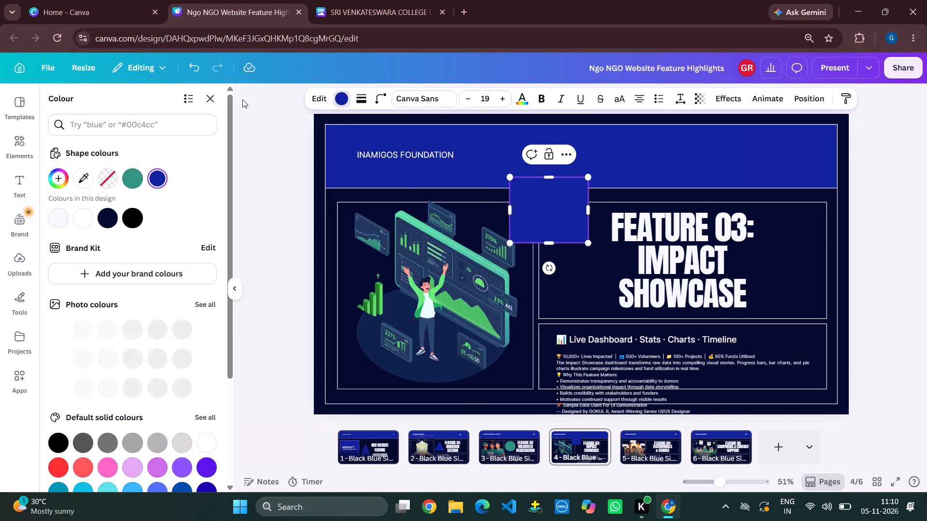
click(112, 212)
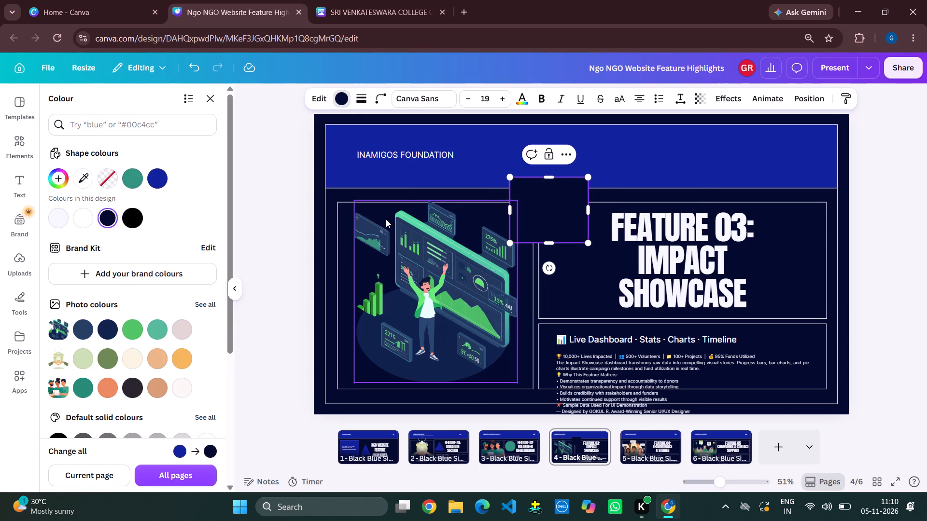
Move the navy rectangle up so most of it sits within slide 4's blue header band.
key(Up)
key(Up)
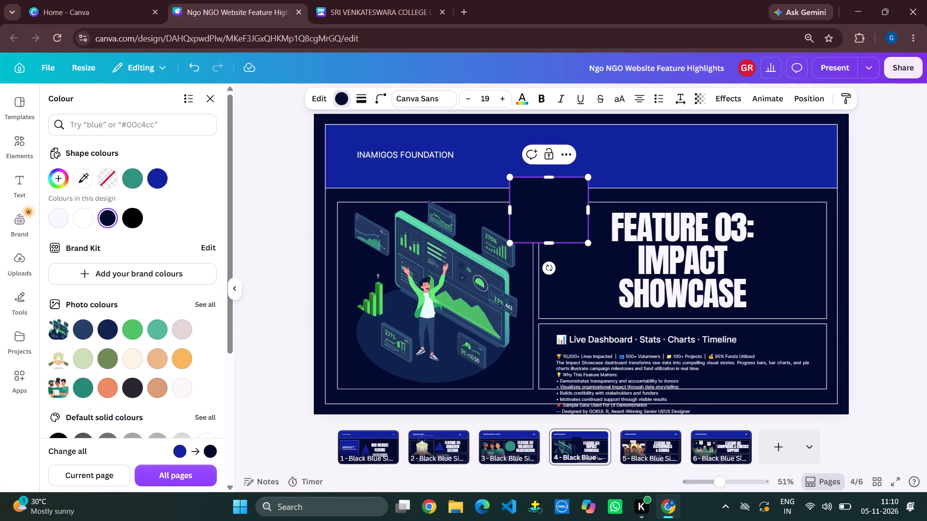
click(607, 194)
click(577, 197)
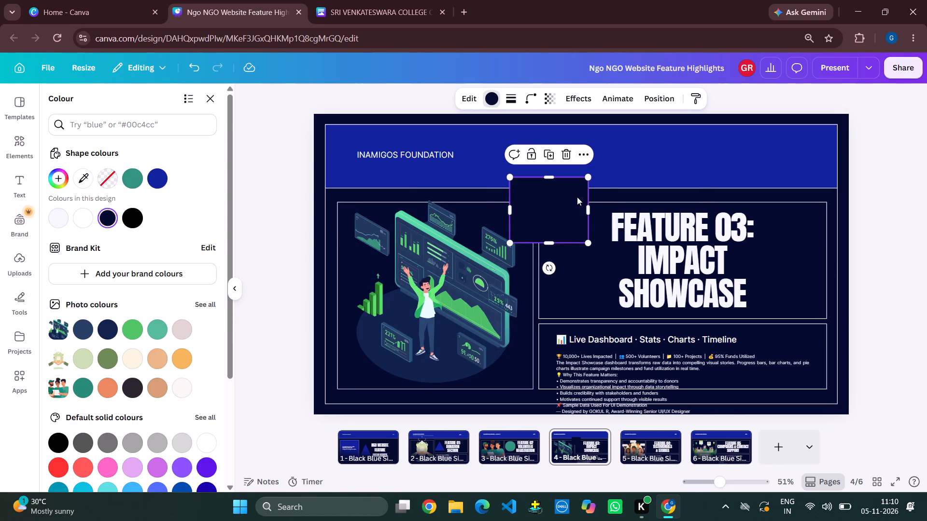
key(Up)
key(Up)
key(Up)
key(Up)
key(Up)
key(Up)
key(Up)
key(Up)
key(Up)
key(Up)
key(Up)
key(Up)
key(Up)
key(Up)
key(Up)
key(Up)
key(Up)
key(Up)
key(Up)
key(Up)
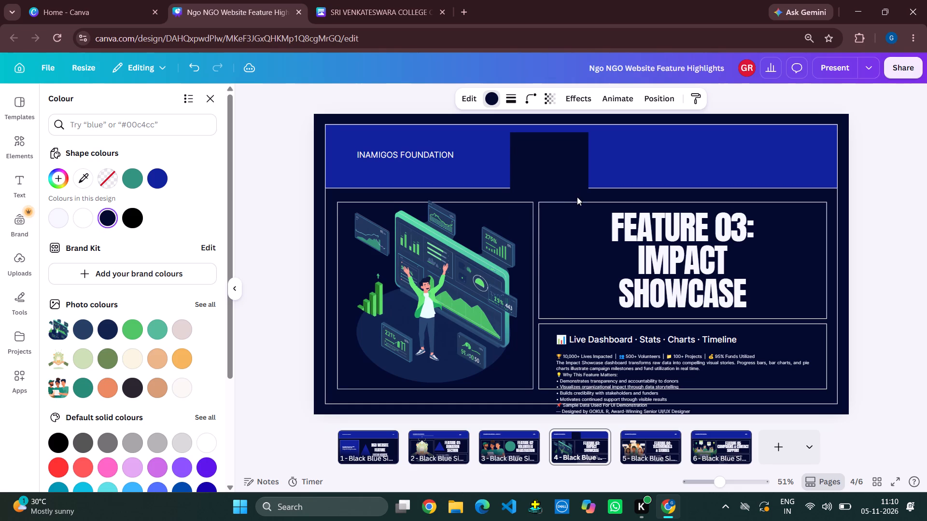
Reshape the navy rectangle into a wide, shallower bar across the header's empty right part and nudge it slightly down.
click(572, 195)
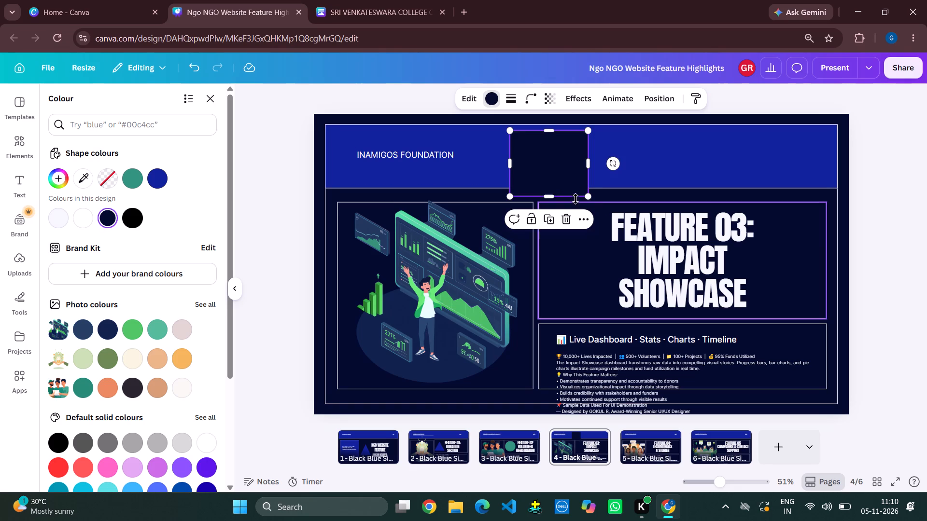
drag(551, 194, 554, 170)
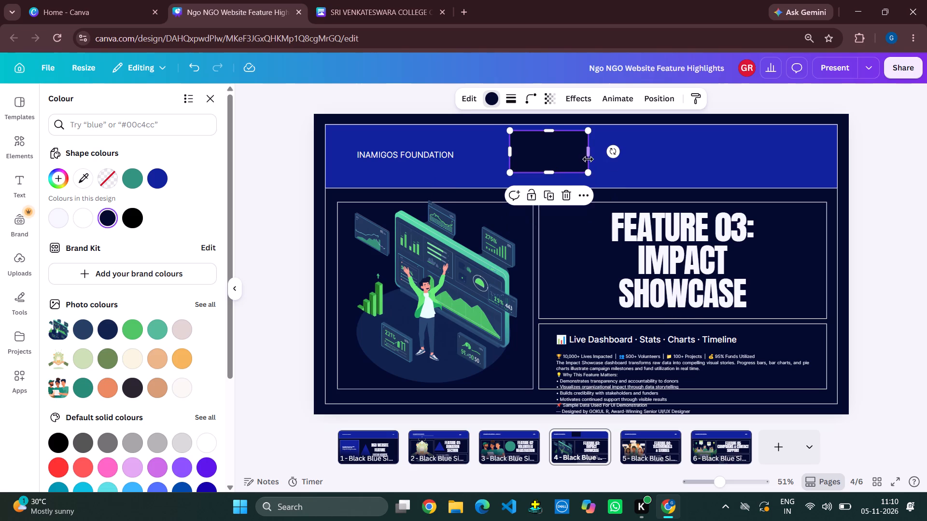
drag(589, 156, 787, 145)
click(795, 170)
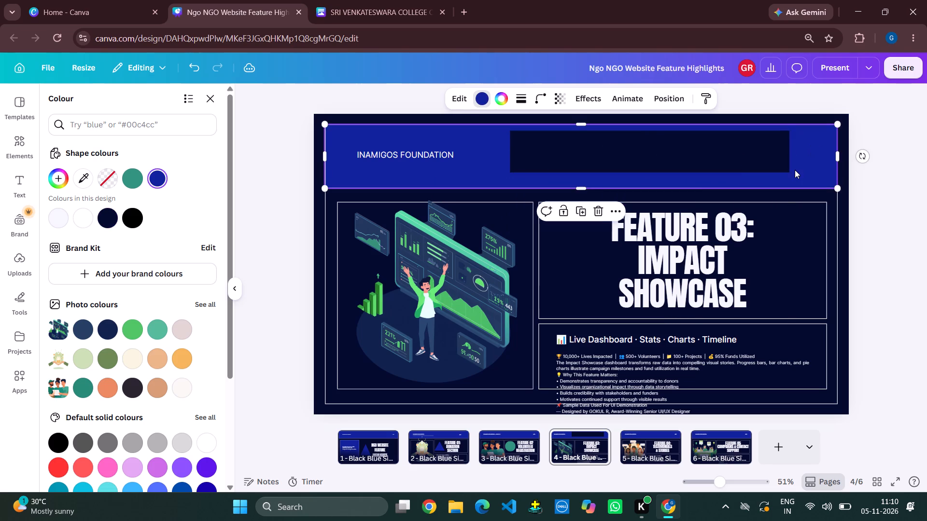
click(741, 154)
key(Down)
key(Down)
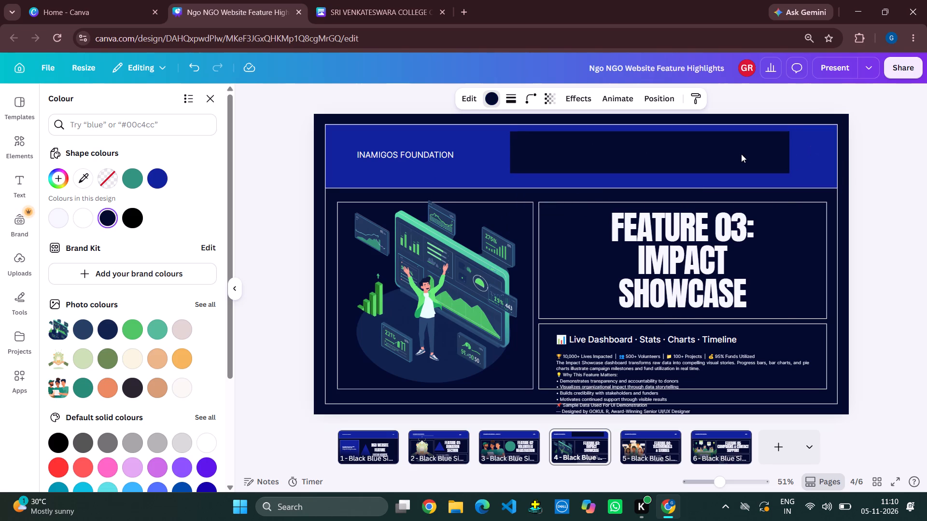
key(Down)
key(Down)
key(Down)
key(Down)
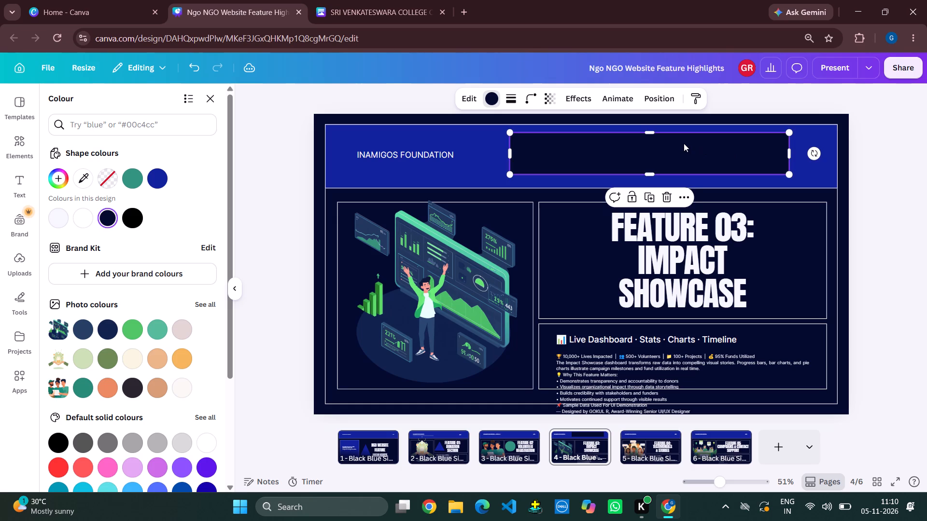
Enter the text "slide 4" inside the navy bar.
double_click(684, 143)
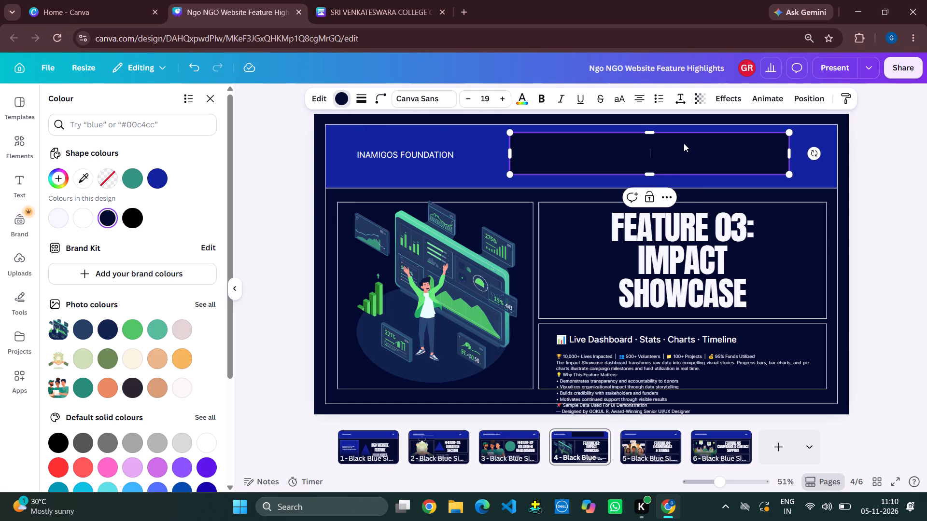
text(slide)
key(space)
key(4)
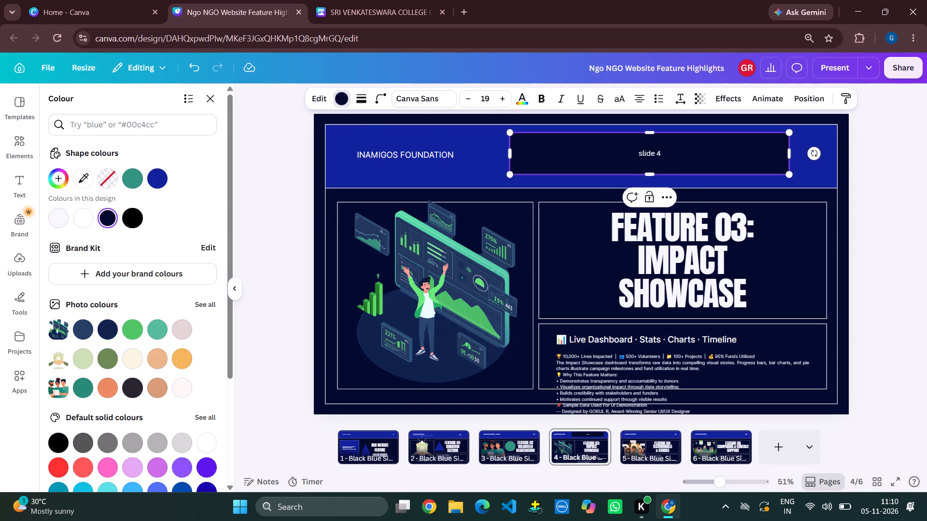
Make the "slide 4" text in the navy bar bold.
drag(638, 152, 688, 162)
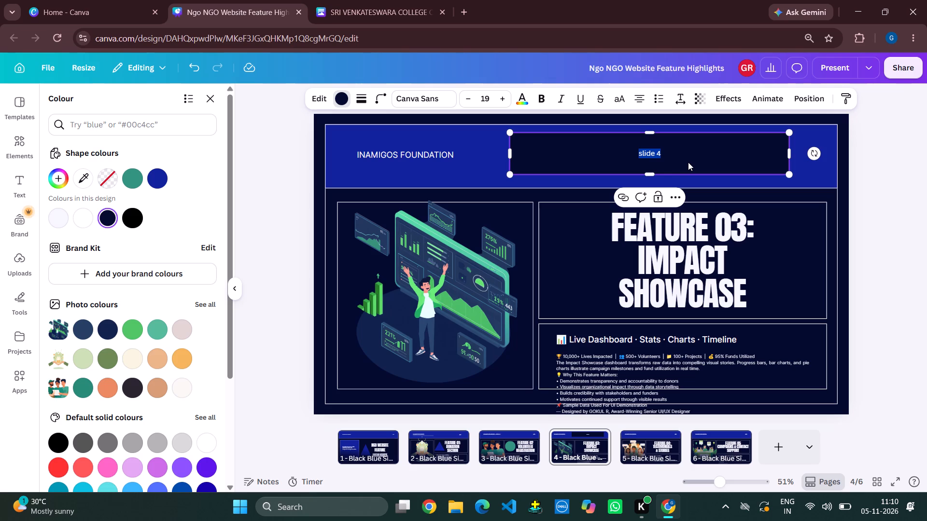
key(ctrl+b)
ctrl+click(688, 162)
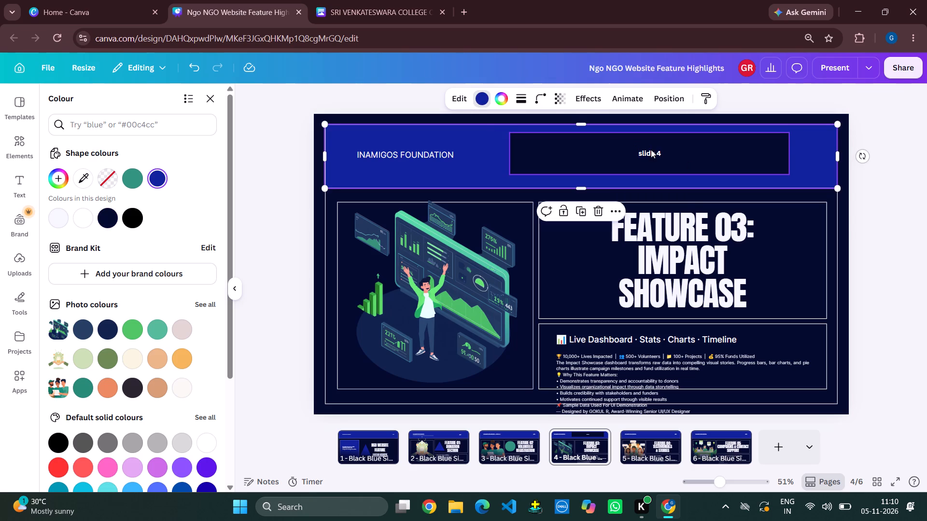
triple_click(651, 150)
key(ctrl+b)
ctrl+click(660, 154)
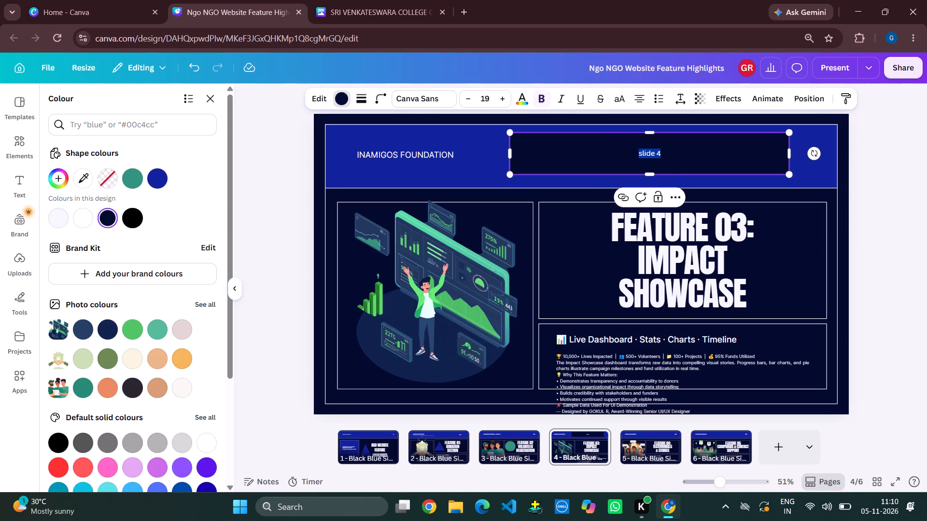
drag(670, 152, 638, 150)
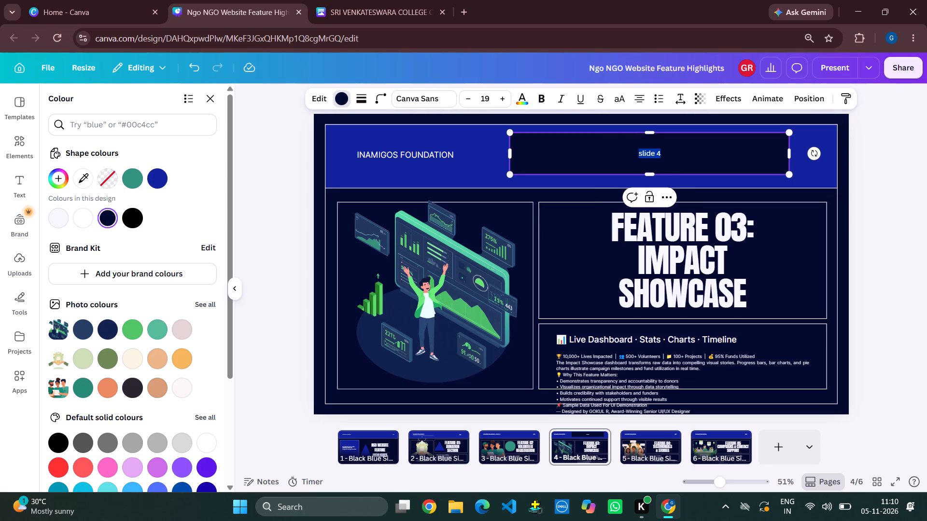
key(ctrl+b)
click(692, 155)
Enlarge the "slide 4" text in the navy header bar to font size 53.
triple_click(500, 96)
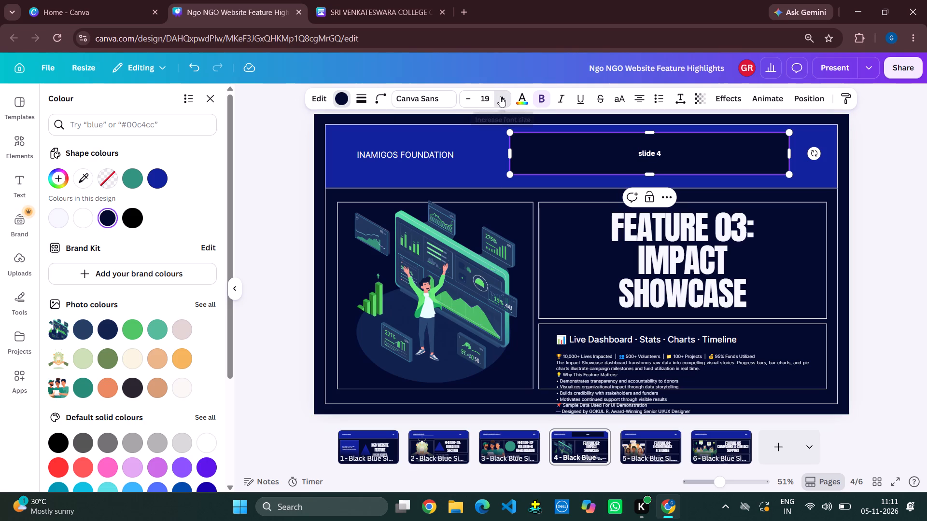
triple_click(500, 96)
triple_click(500, 96)
triple_click(500, 96)
triple_click(500, 96)
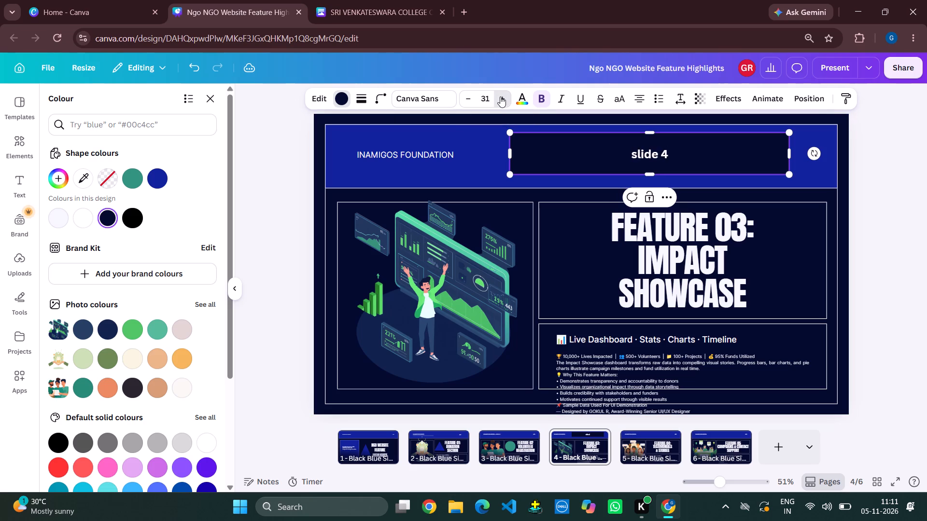
triple_click(500, 96)
triple_click(500, 96)
triple_click(500, 96)
triple_click(500, 96)
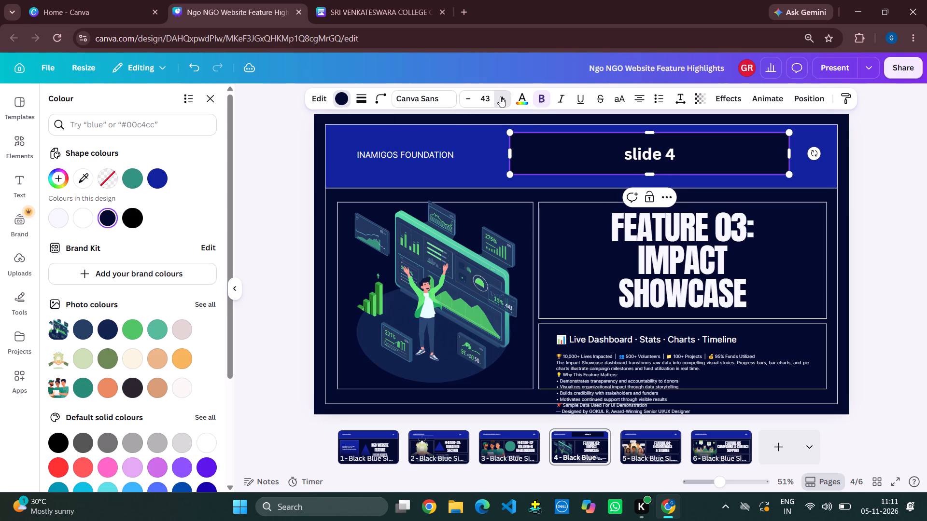
triple_click(500, 96)
triple_click(500, 96)
click(500, 96)
drag(500, 96, 628, 90)
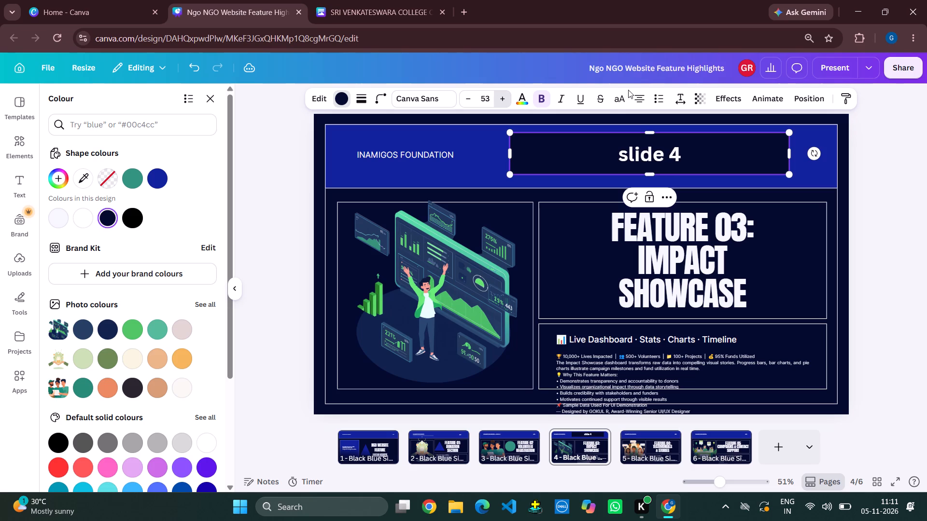
Convert the navy bar's "slide 4" text to uppercase.
drag(628, 90, 613, 103)
click(613, 103)
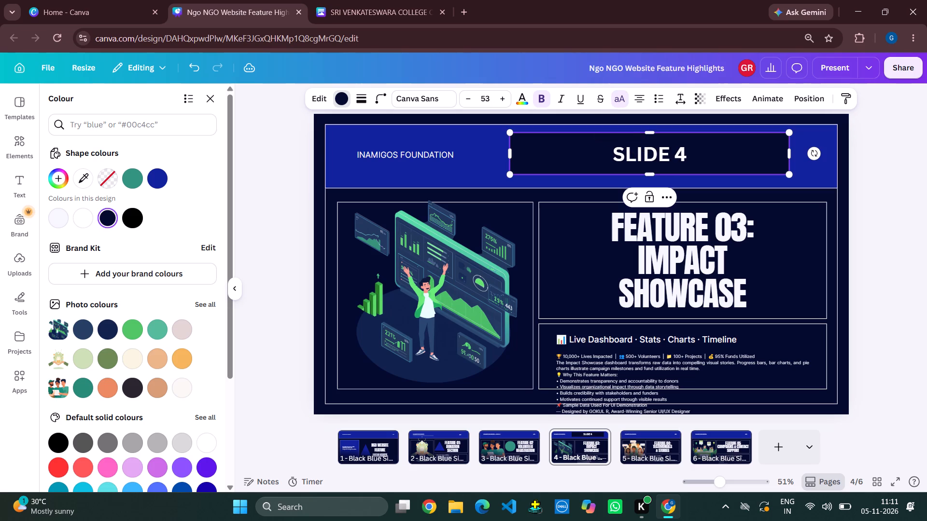
click(665, 300)
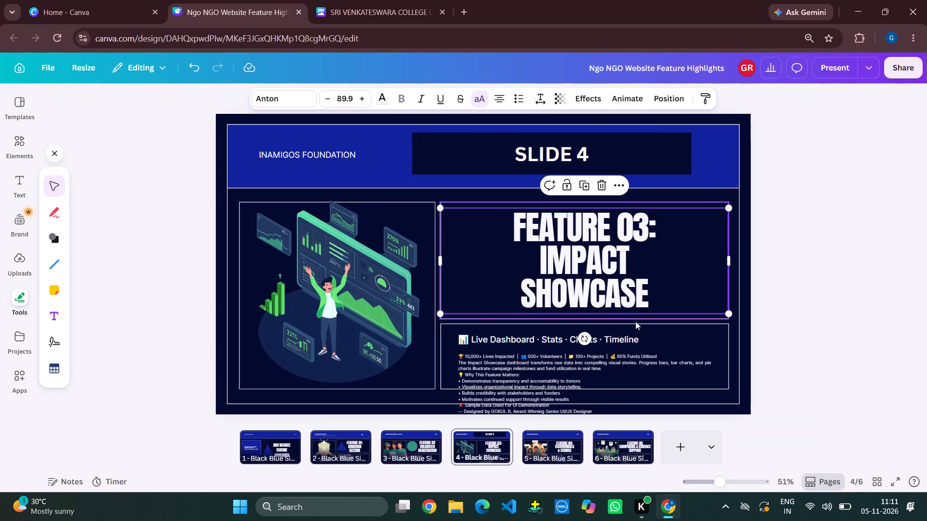
Take slide 4's "Live Dashboard" line out of the lower text box and fit the small body text fully inside that box.
drag(576, 368, 574, 345)
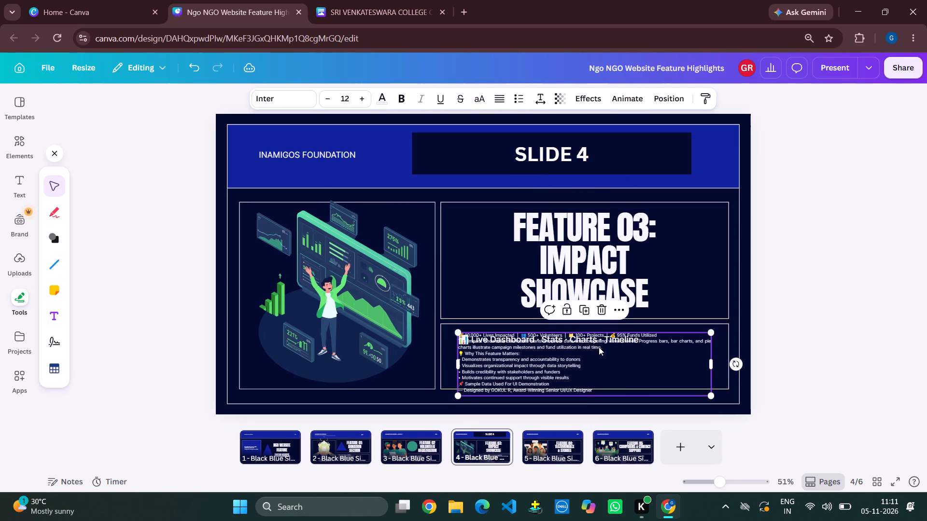
drag(599, 347, 421, 331)
drag(577, 338, 579, 322)
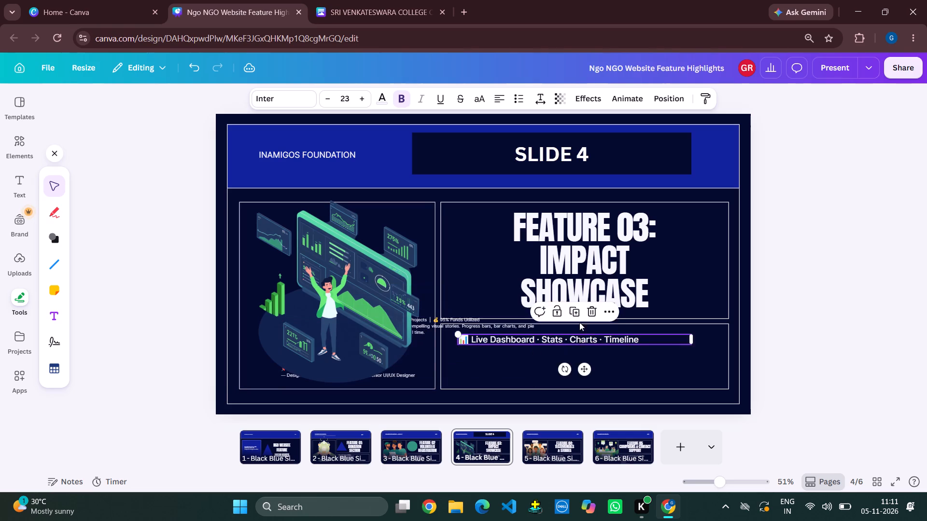
drag(579, 322, 580, 260)
drag(467, 342, 508, 346)
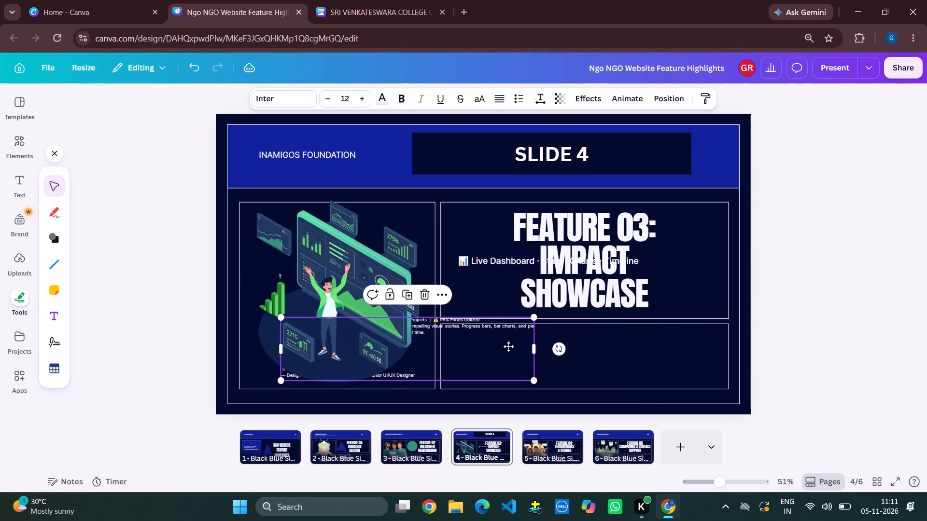
drag(508, 346, 635, 351)
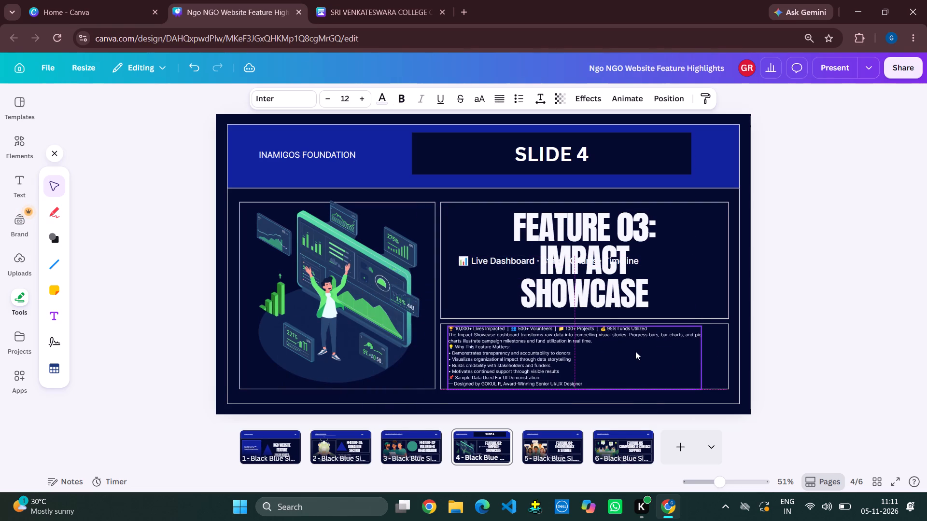
Move the "Live Dashboard · Stats · Charts · Timeline" line into the blue header, just beneath INAMIGOS FOUNDATION.
drag(525, 262, 431, 198)
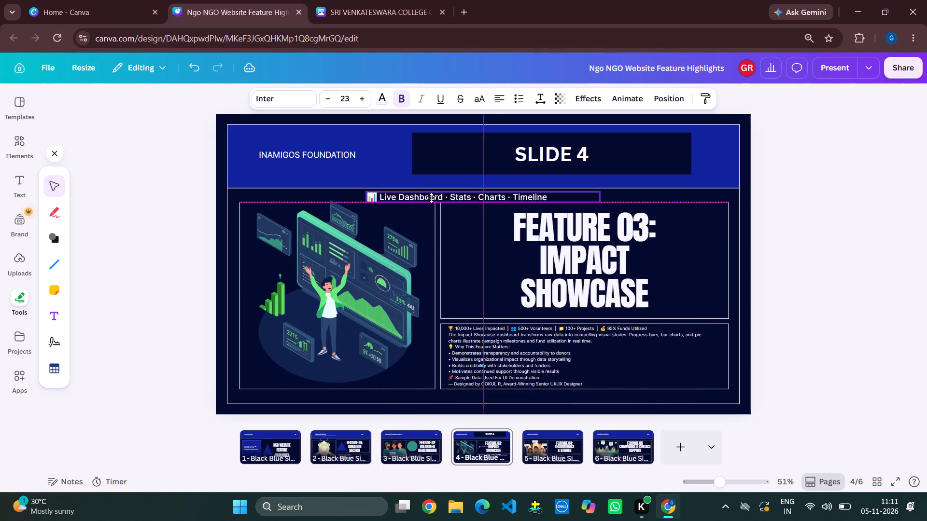
drag(431, 198, 322, 180)
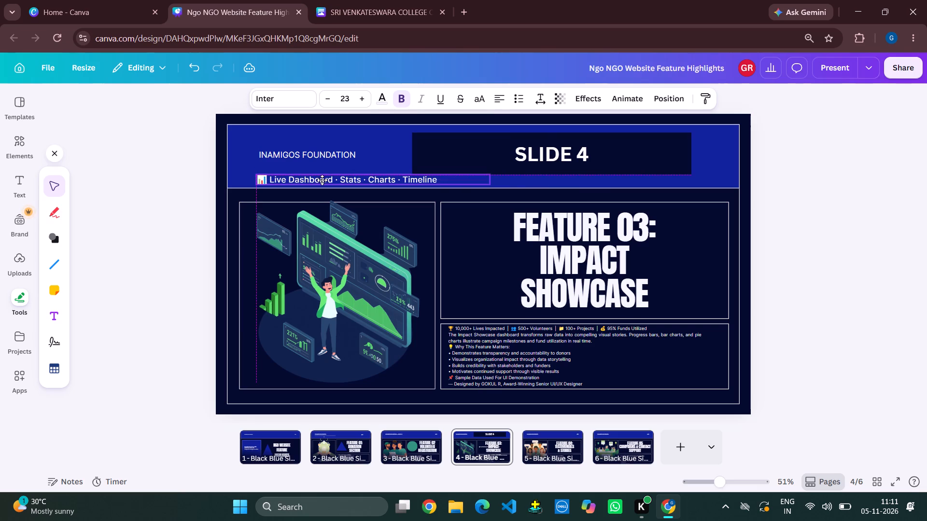
drag(322, 180, 320, 177)
Nudge the navy SLIDE 4 bar slightly up and to the right within the header.
drag(468, 152, 472, 146)
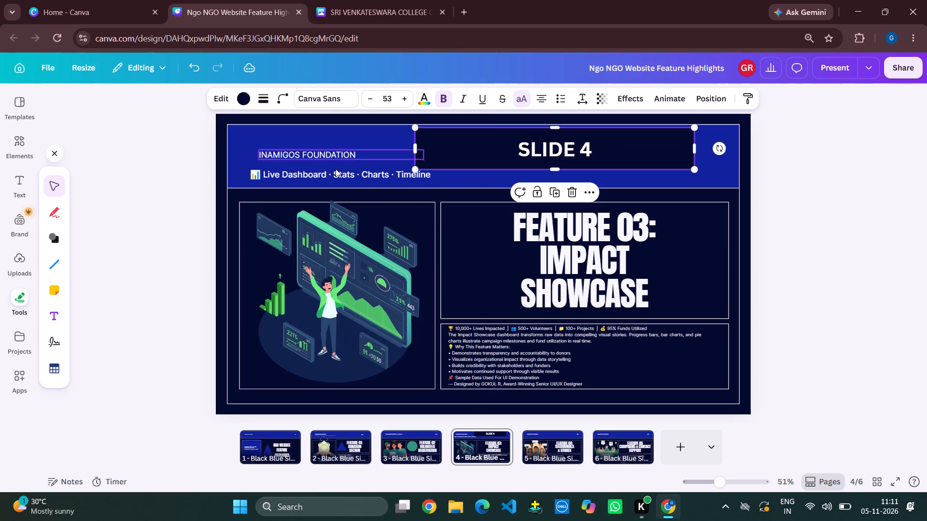
Shift slide 4's dashboard illustration slightly down and to the left within its frame.
click(361, 341)
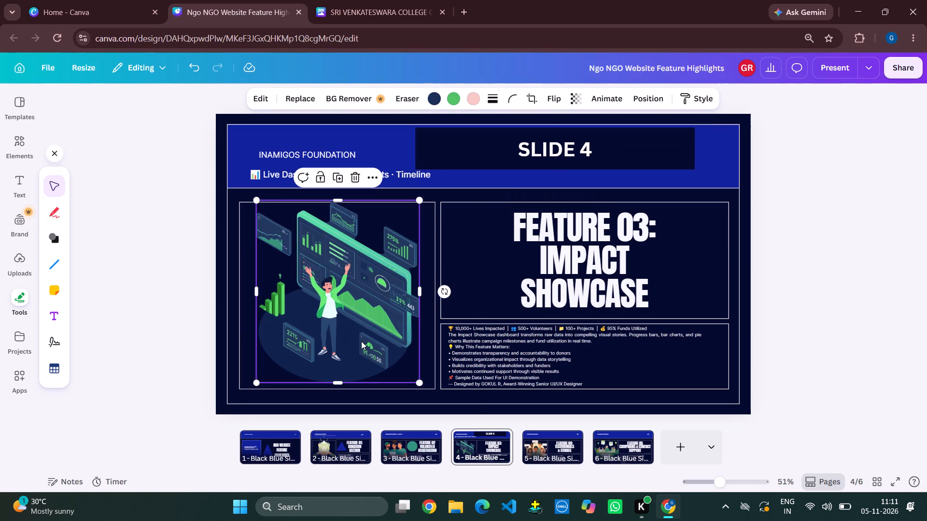
drag(359, 285, 355, 294)
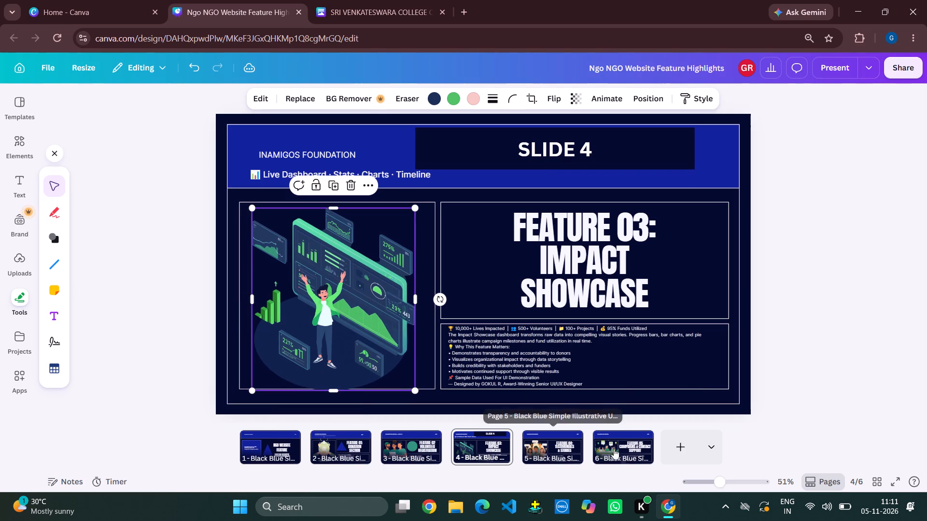
On slide 5, raise the bullet text and the "Why This Feature Matters" heading so both sit inside the lower box.
click(568, 449)
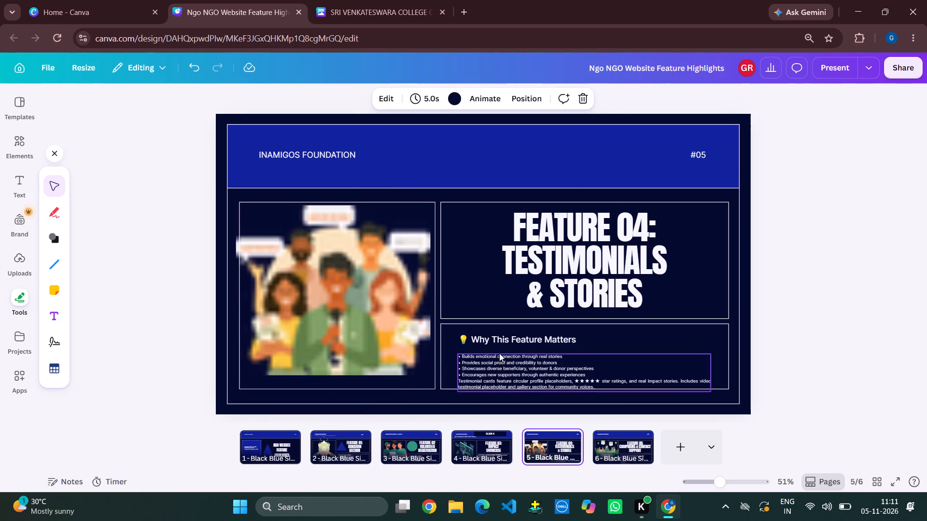
drag(485, 358, 485, 349)
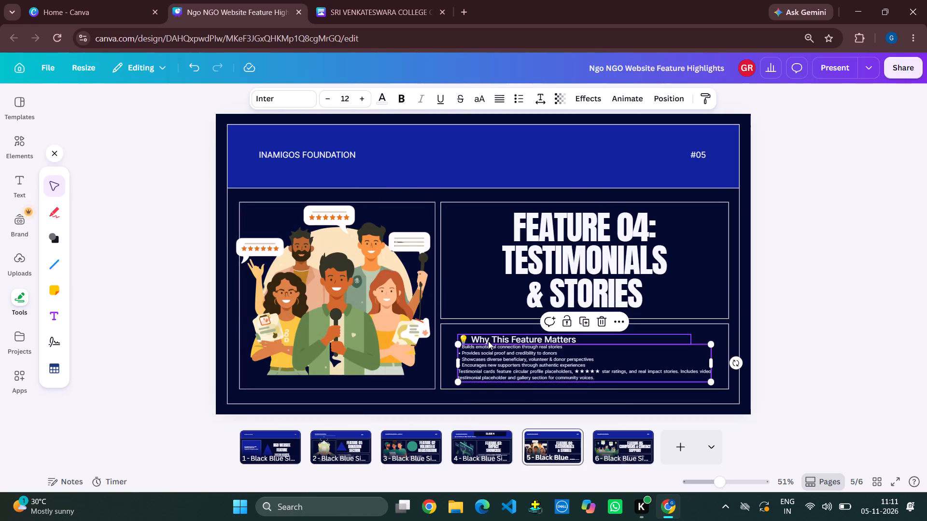
drag(489, 341, 487, 336)
Nudge slide 5's "Feature 04: Testimonials & Stories" title slightly to the right.
click(527, 264)
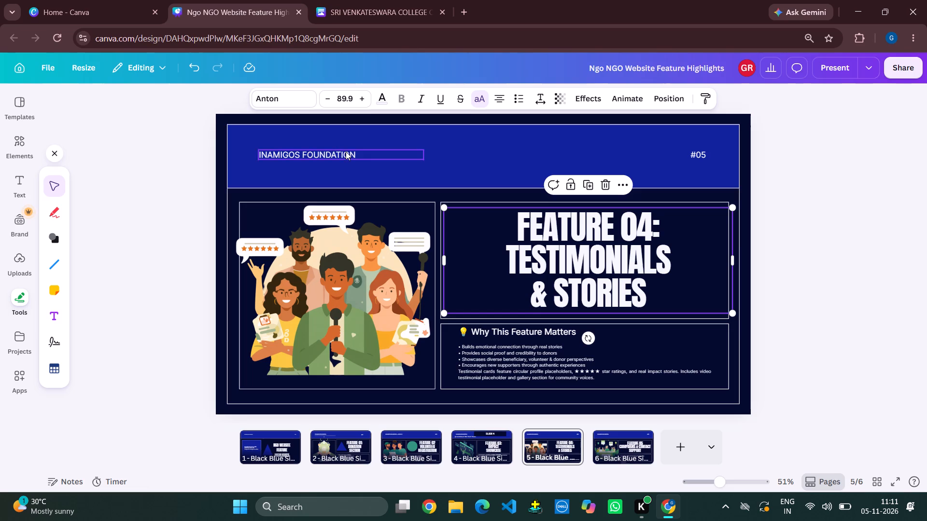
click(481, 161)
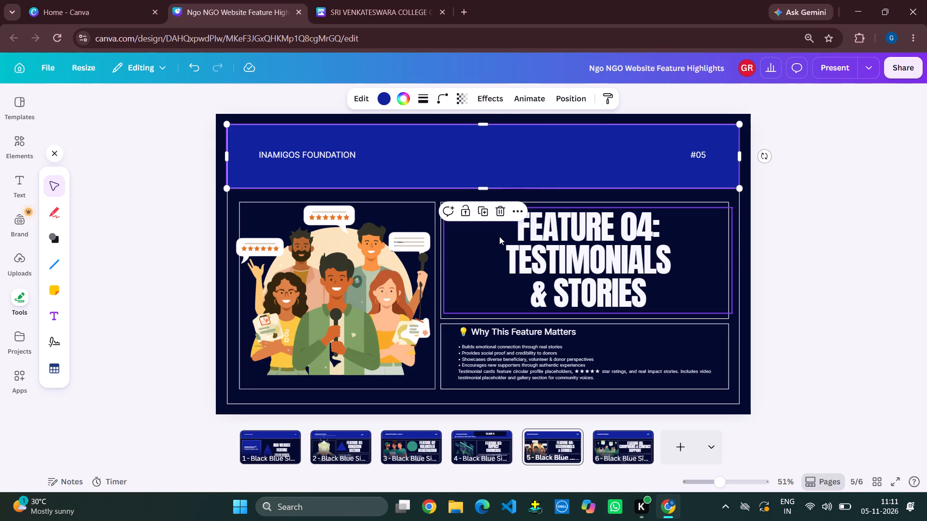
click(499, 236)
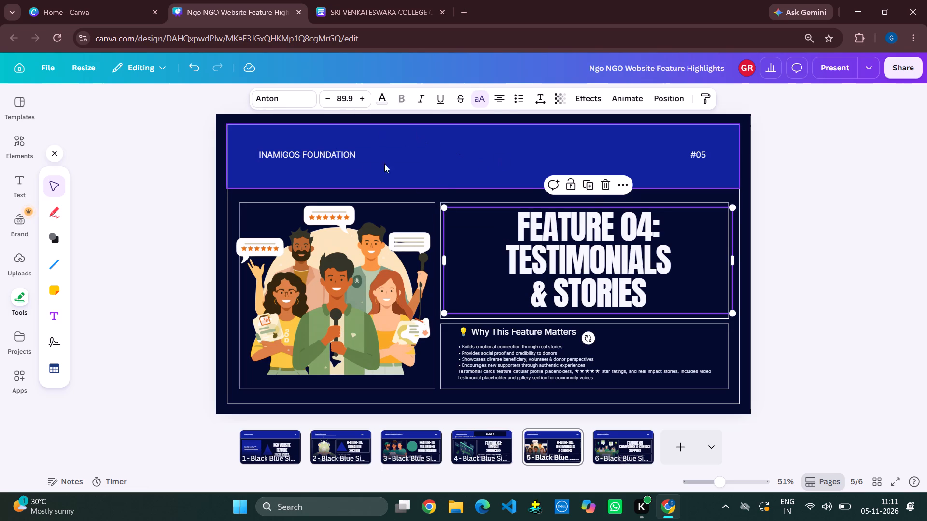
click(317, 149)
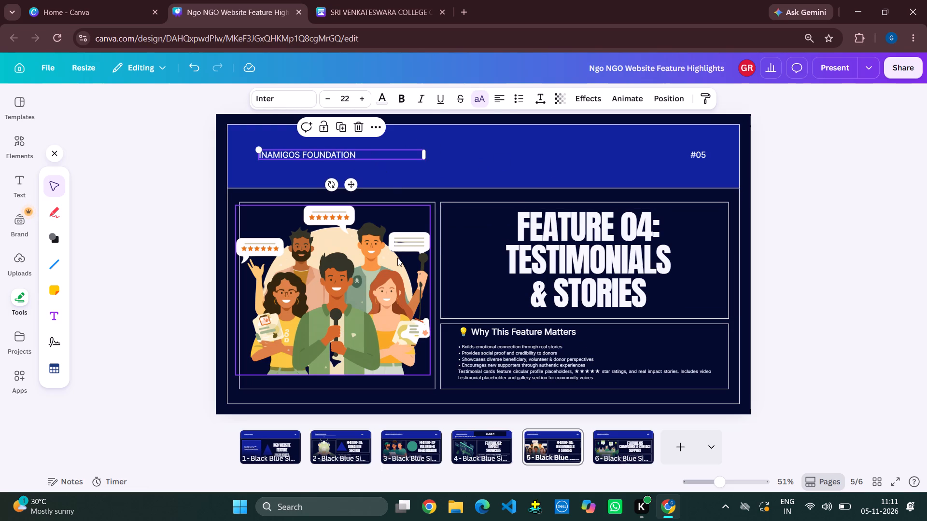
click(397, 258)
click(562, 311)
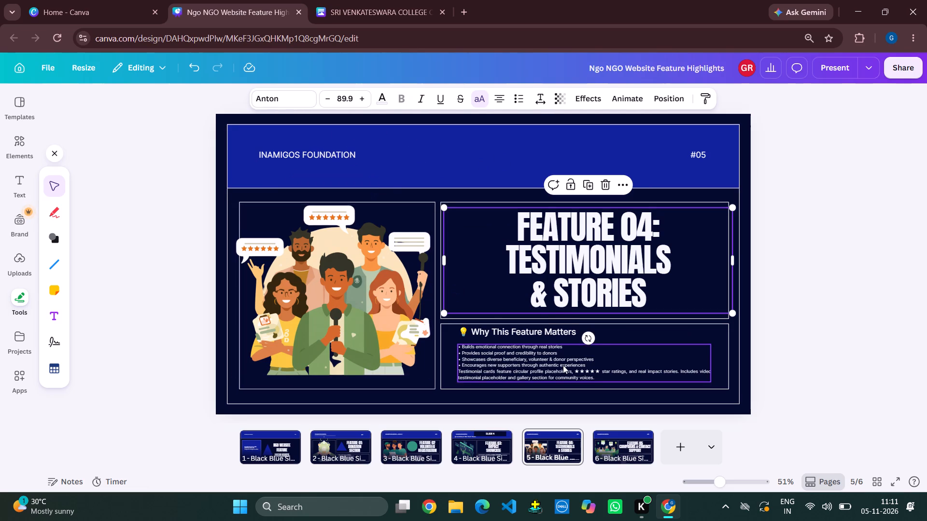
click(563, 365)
Add a space after "FEATURE 04:" at the end of the title's first line on slide 5.
click(556, 288)
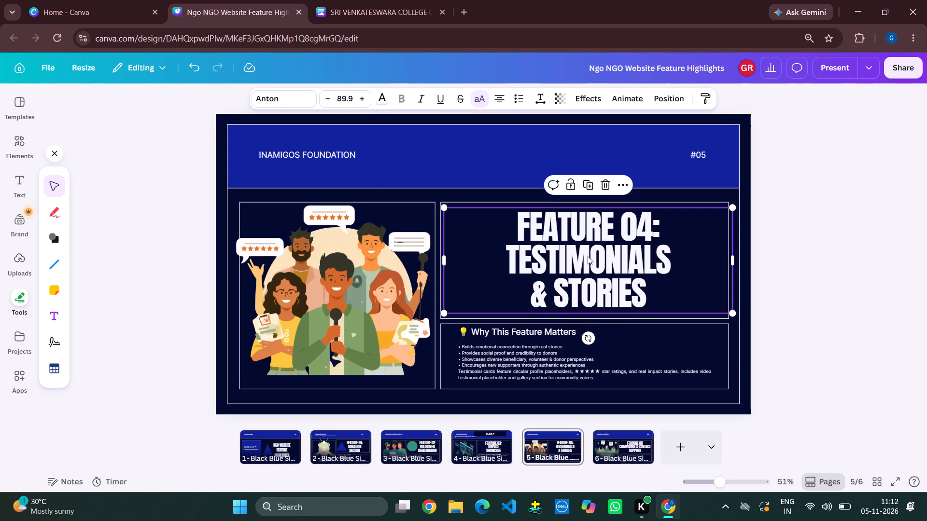
click(595, 247)
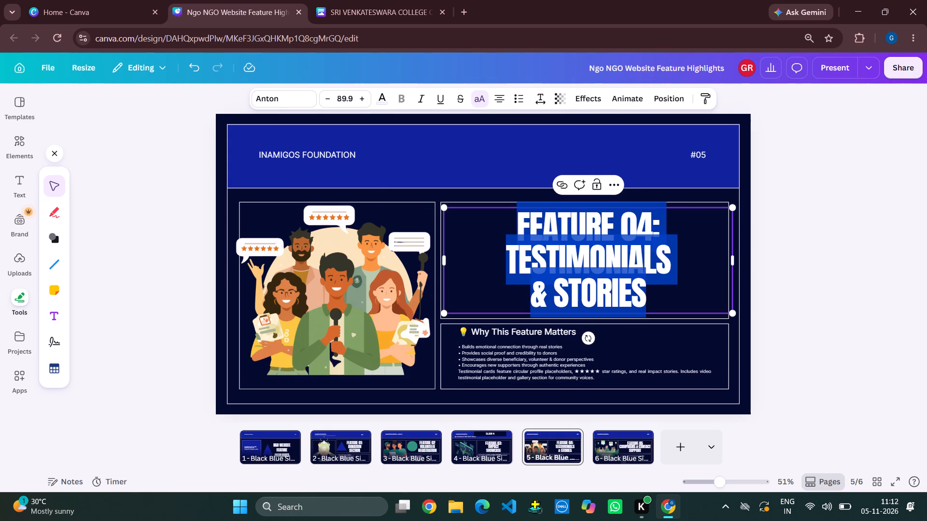
click(698, 293)
click(676, 226)
key(space)
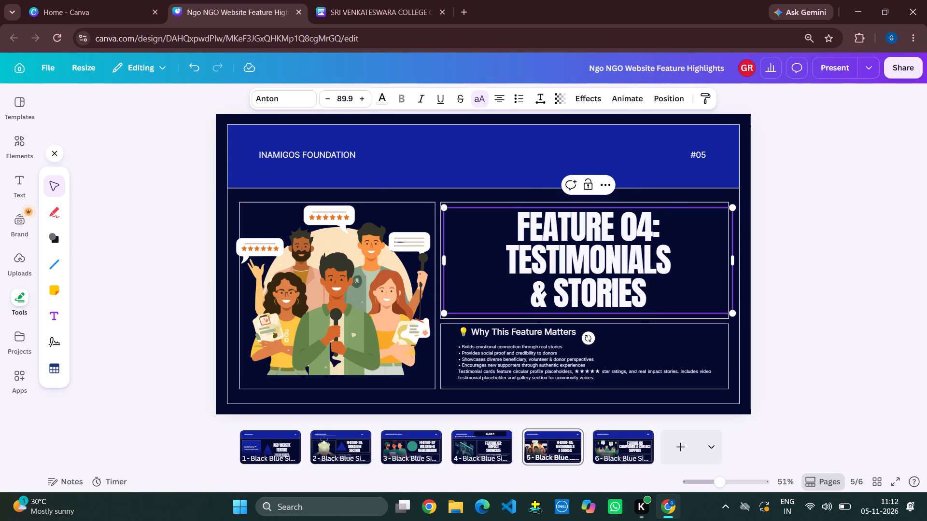
key(Left)
key(Left)
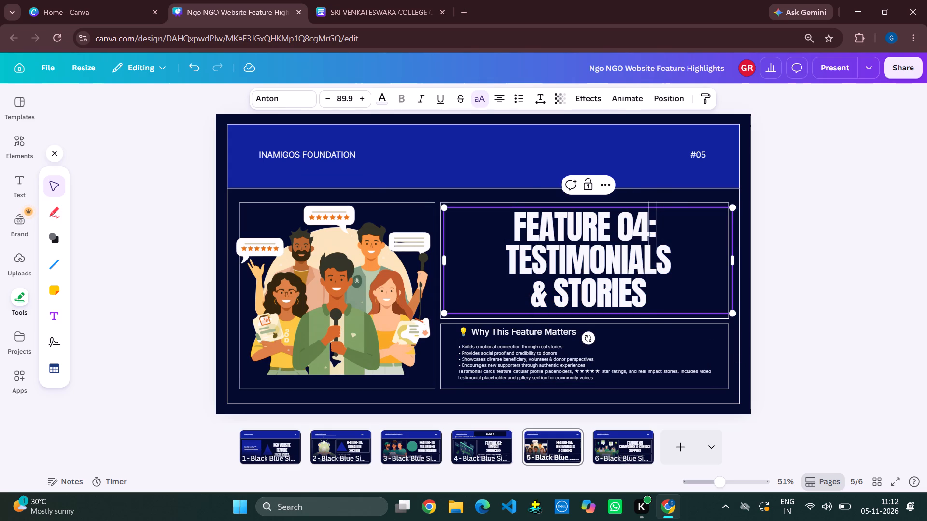
key(Down)
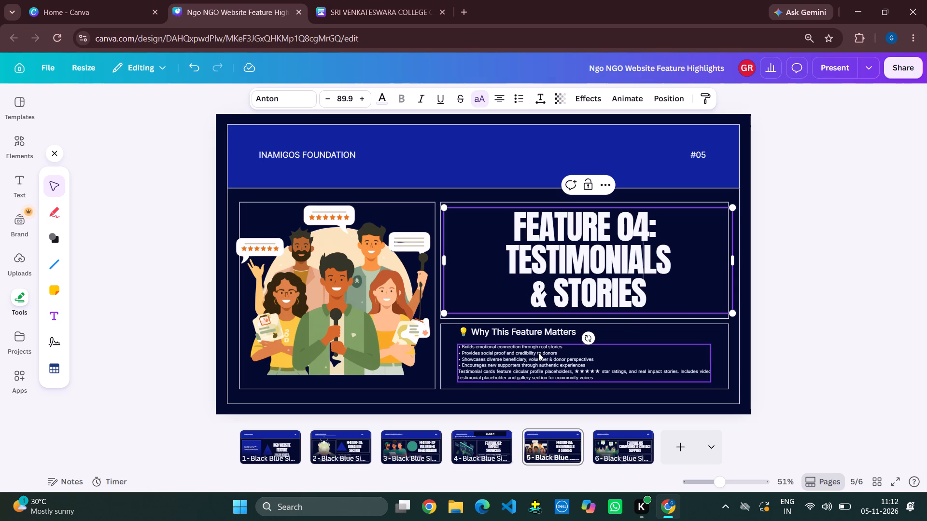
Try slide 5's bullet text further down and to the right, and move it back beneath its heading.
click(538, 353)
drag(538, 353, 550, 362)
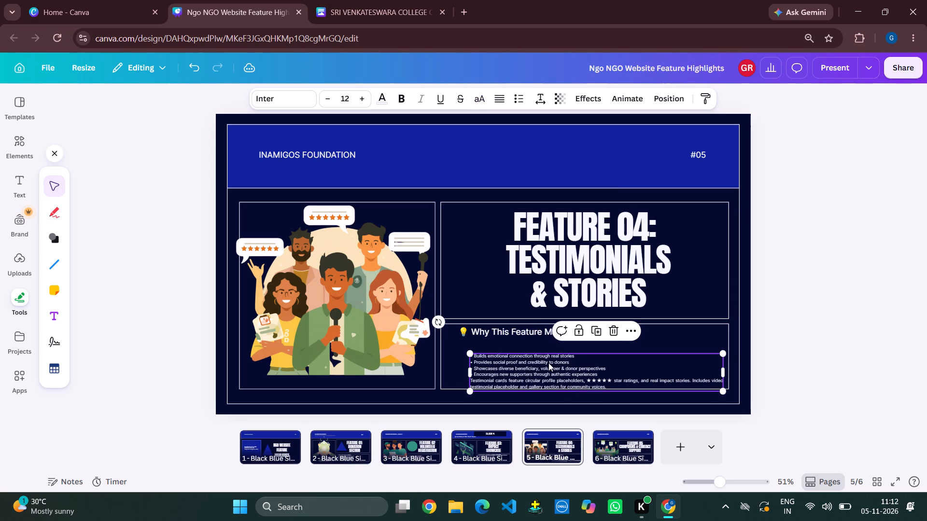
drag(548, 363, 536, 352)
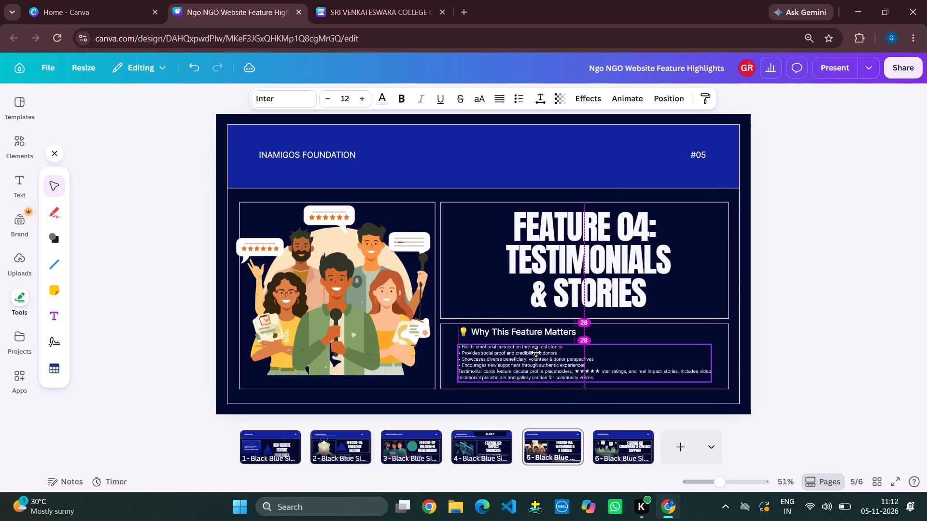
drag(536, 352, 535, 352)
Insert "and its" after "volunteer & donor" in slide 5's third bullet.
double_click(552, 359)
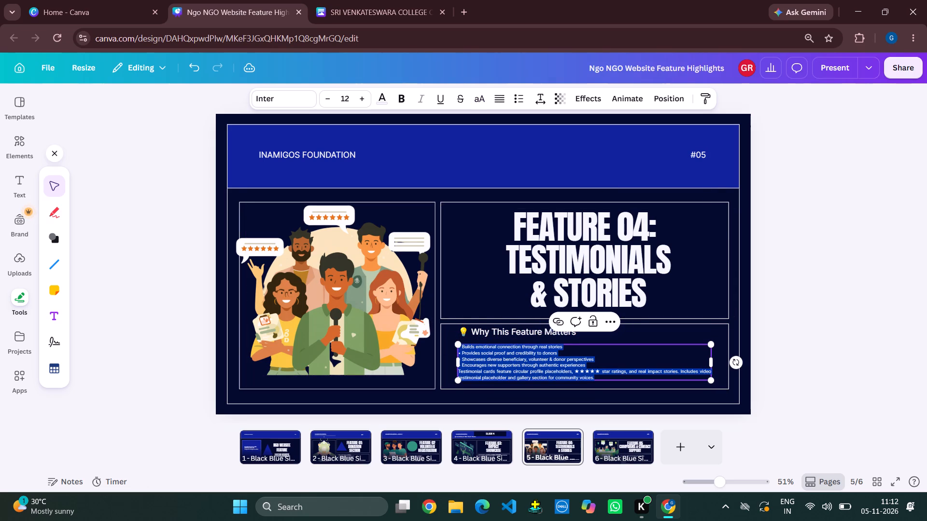
click(552, 359)
key(Right)
key(Right)
key(Right)
key(Right)
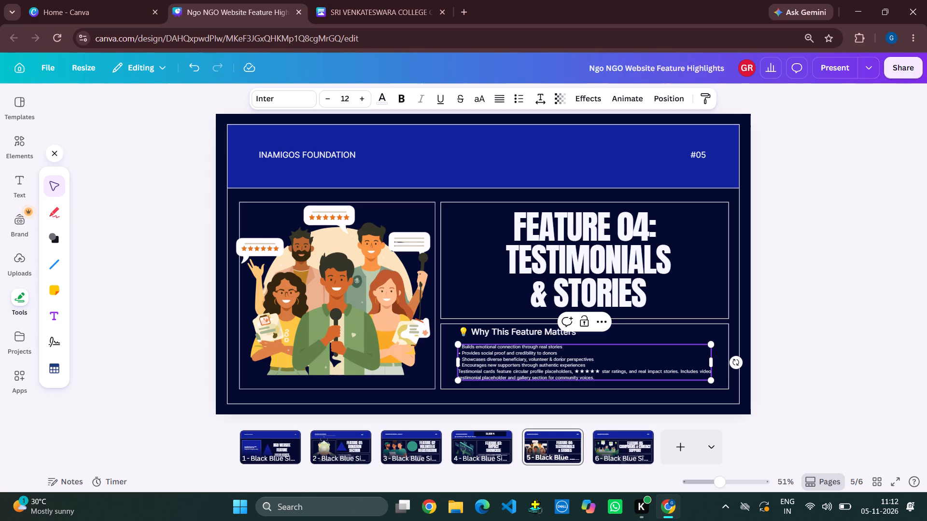
key(Right)
key(Right)
text(ad)
key(BackSpace)
key(BackSpace)
key(space)
text(and)
key(space)
text(its)
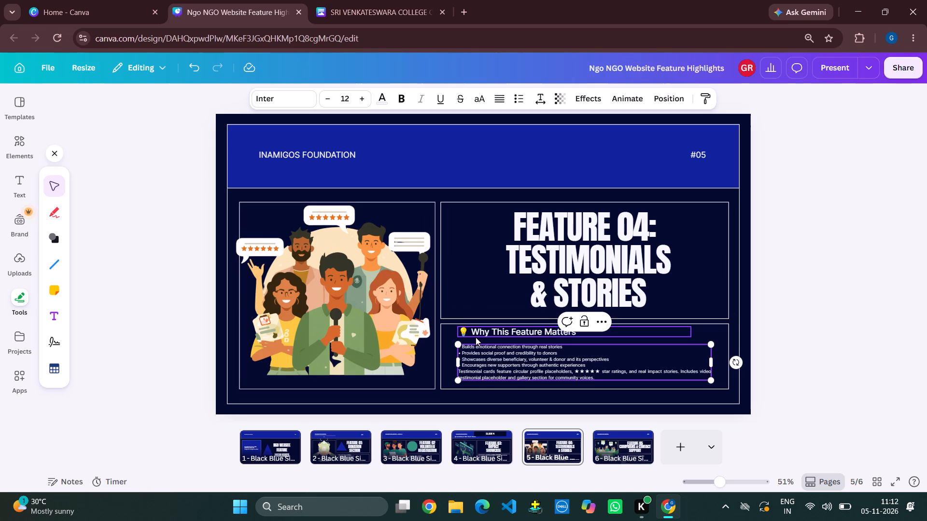
Nudge slide 5's "Why This Feature Matters" heading slightly down.
click(476, 337)
key(Down)
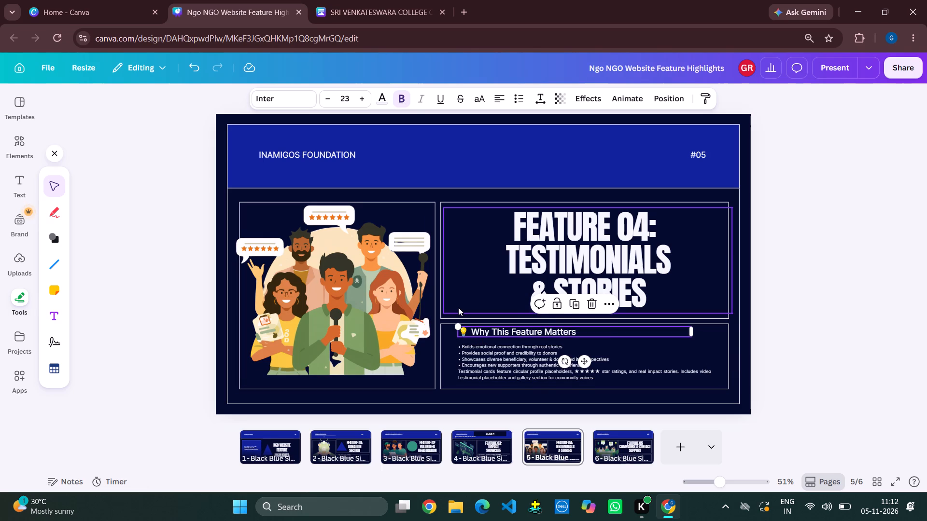
Nudge slide 5's "Why This Feature Matters" heading slightly further down, closer to the bullets.
key(Down)
key(Down)
key(Down)
key(Down)
key(Down)
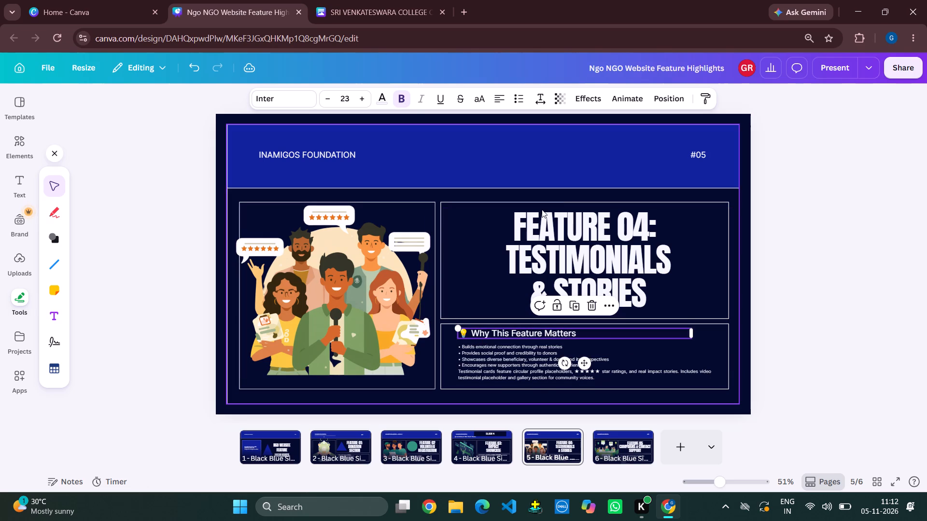
Add a new blank slide 7 after slide 6.
click(609, 457)
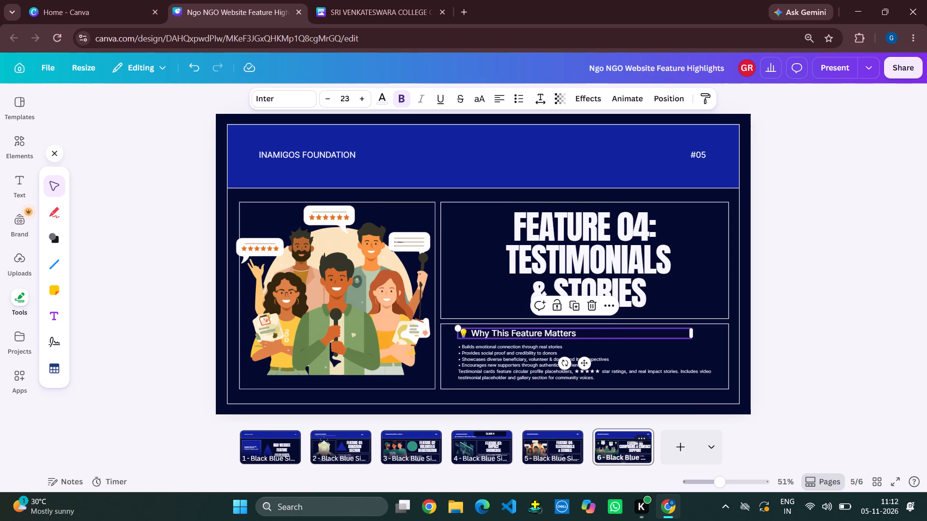
click(684, 449)
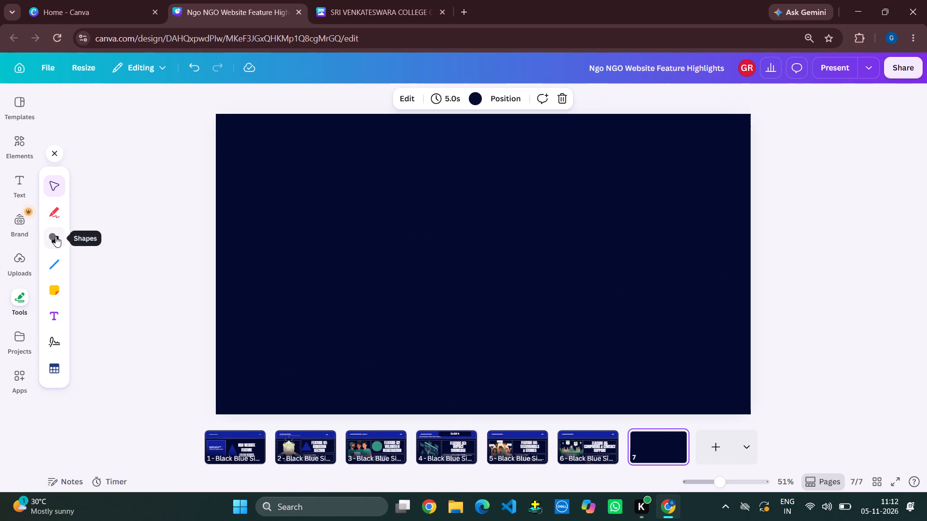
Add a square near slide 7's upper-left corner and stretch it into a tall rectangle about 398 wide.
click(56, 236)
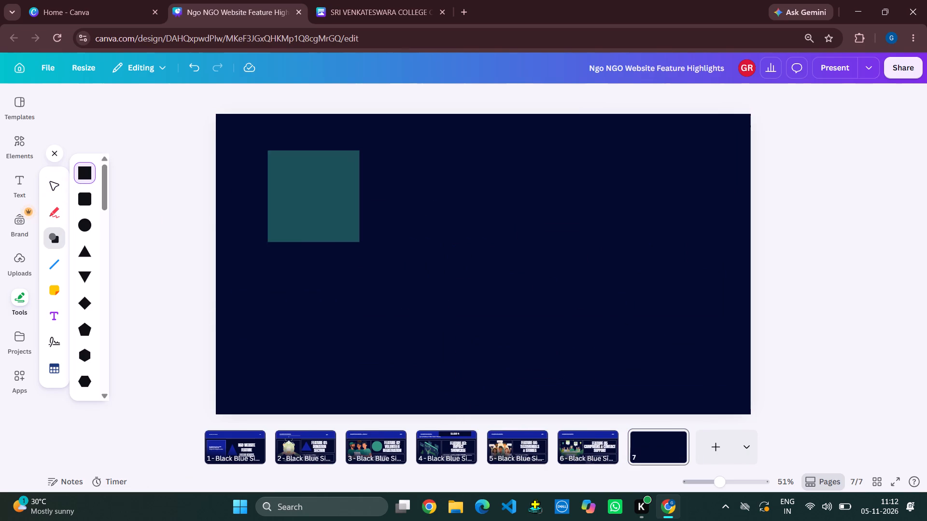
click(246, 137)
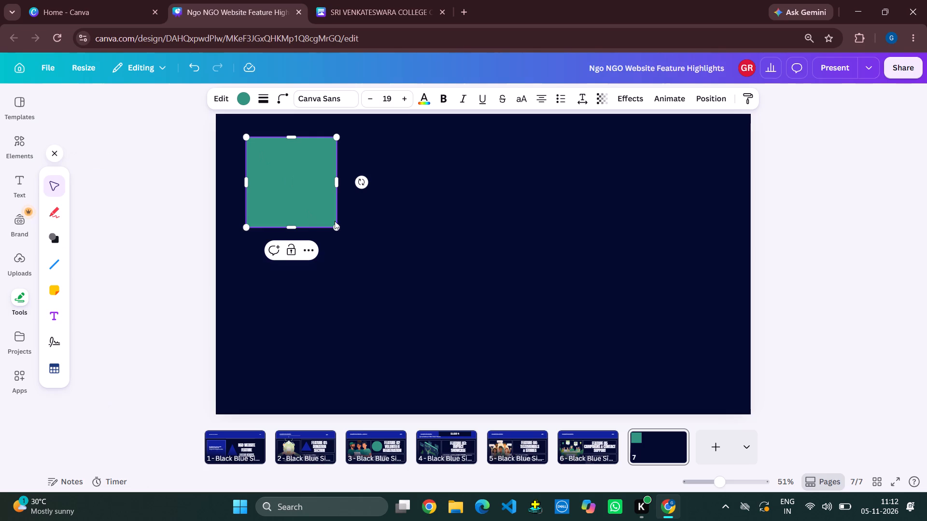
drag(339, 227, 360, 348)
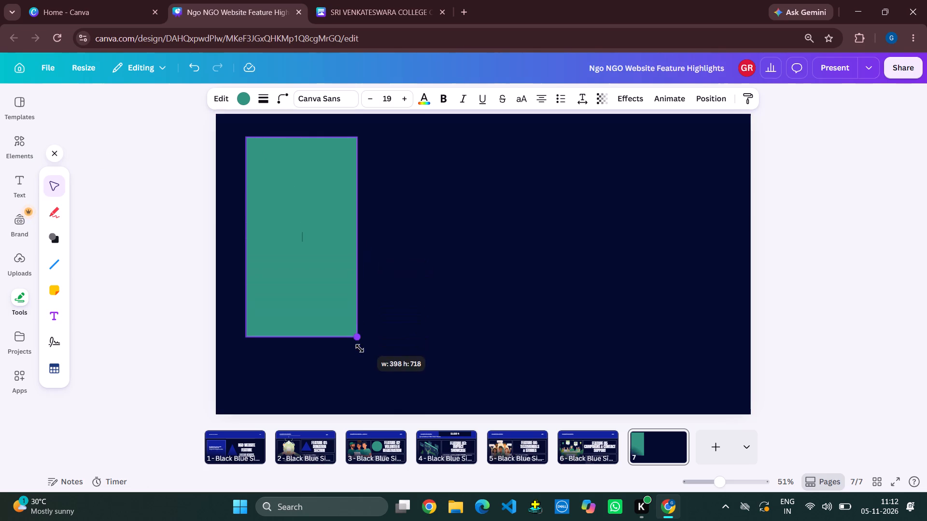
drag(360, 348, 360, 370)
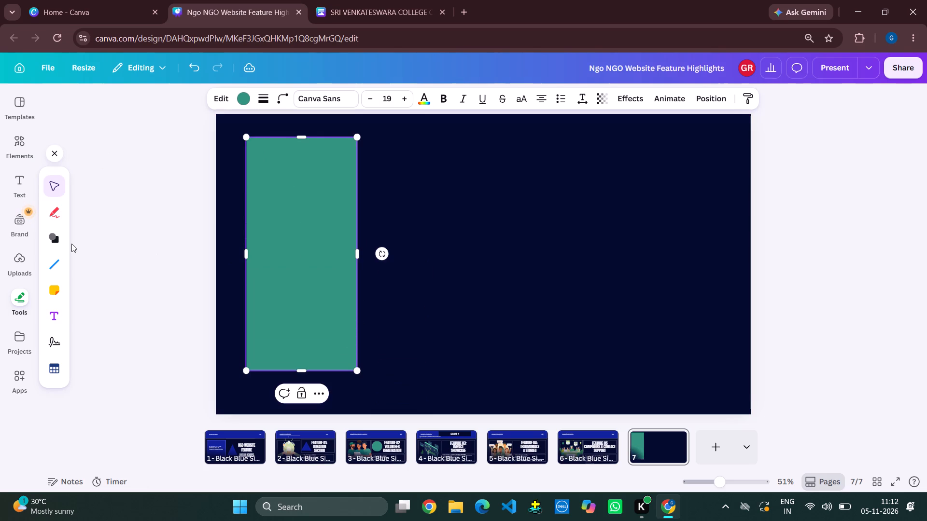
Add a triangle just to the right of the tall rectangle on slide 7.
click(59, 242)
click(86, 248)
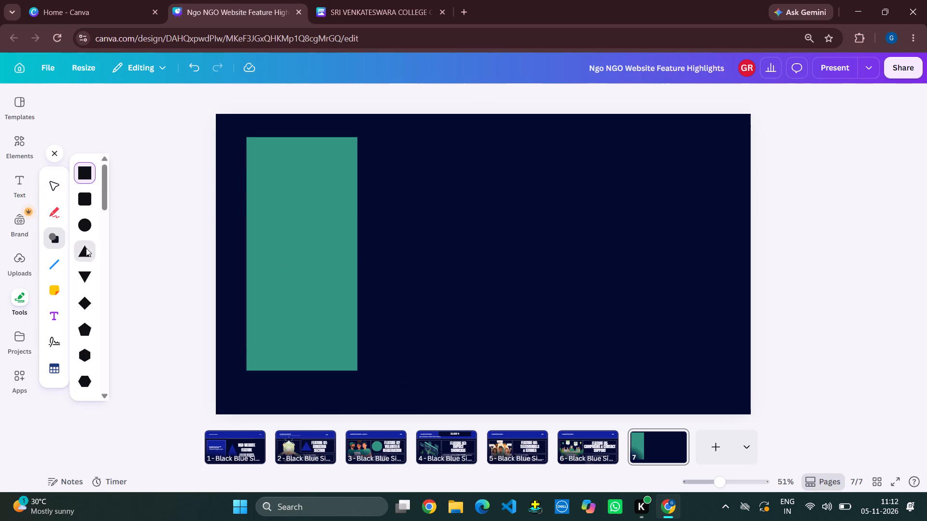
click(390, 210)
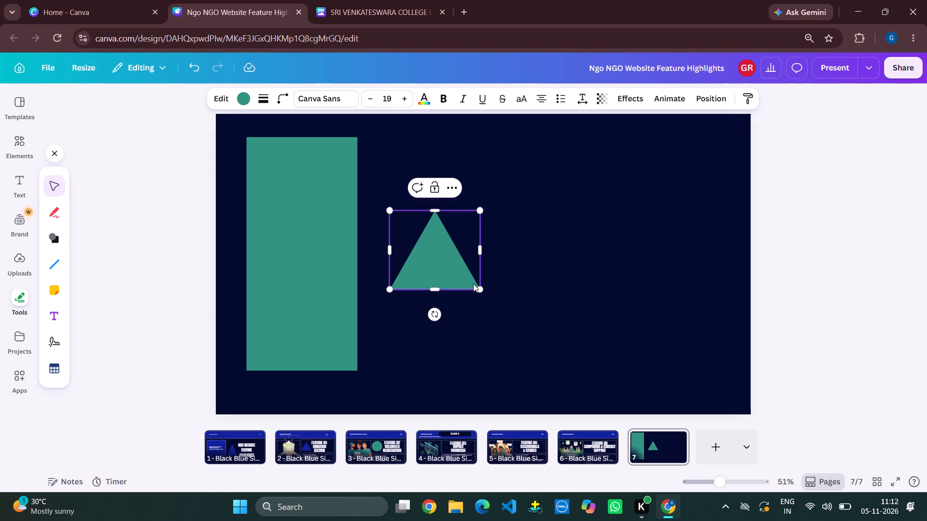
Add a rounded rectangle, enlarge it to about 544 high, place it over the triangle, and widen it towards the slide's right edge.
click(56, 234)
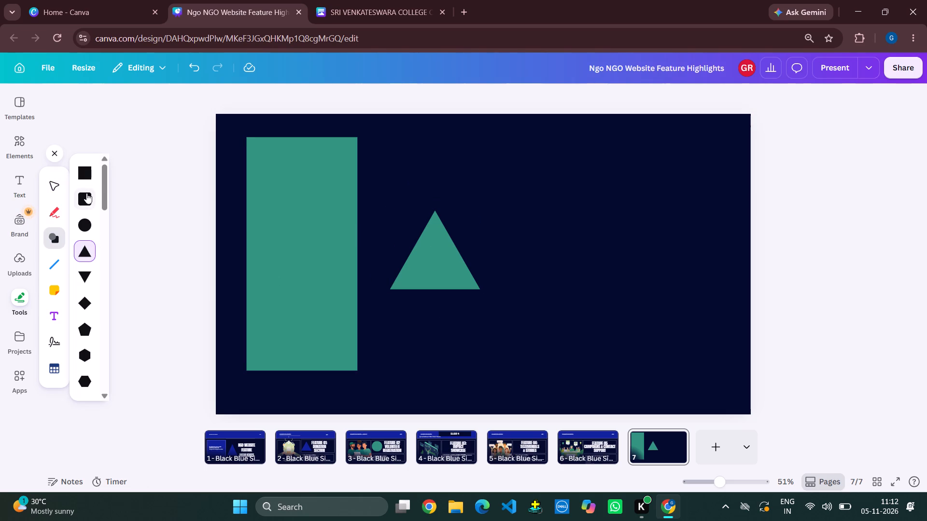
click(86, 193)
click(484, 193)
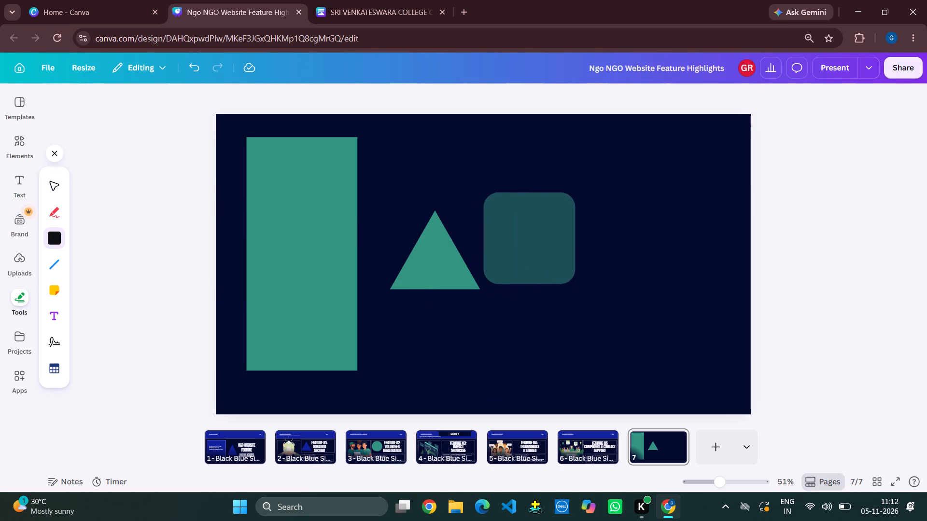
drag(572, 284, 640, 306)
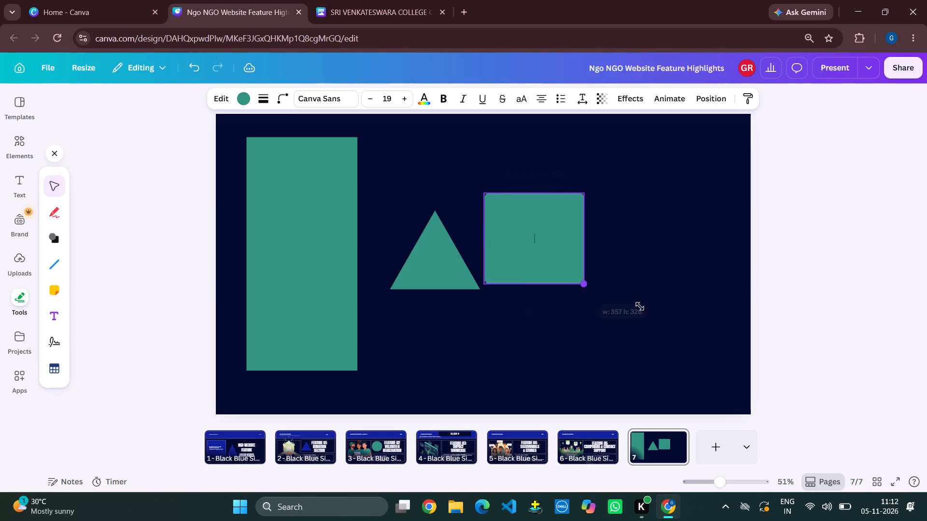
drag(640, 306, 689, 345)
drag(598, 308, 497, 312)
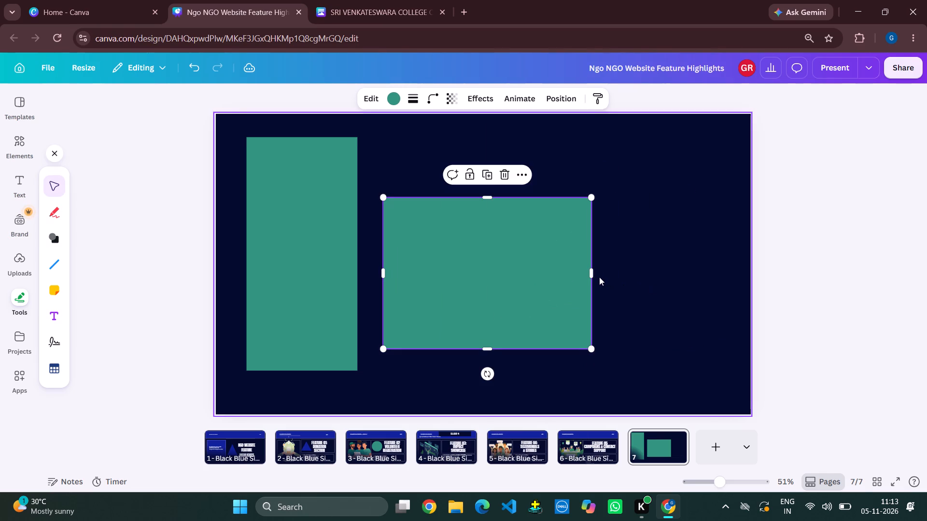
drag(595, 274, 693, 262)
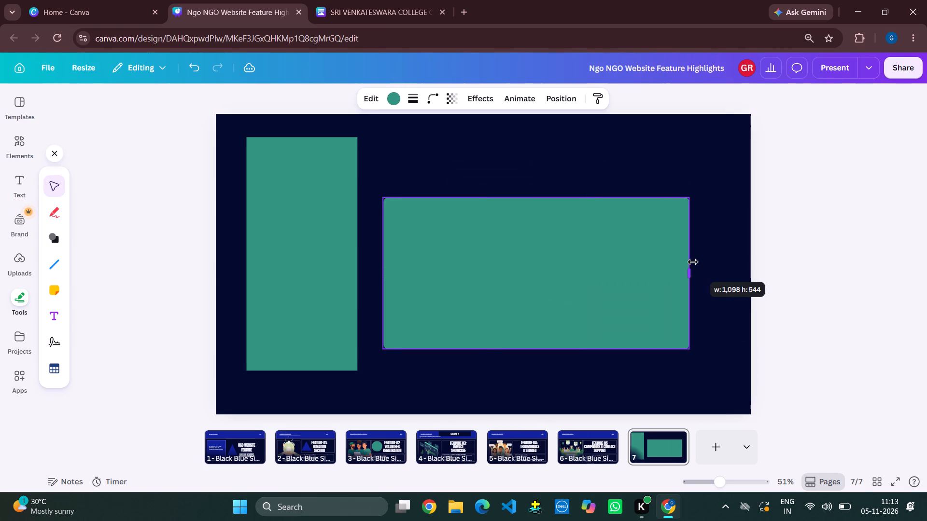
drag(693, 262, 705, 262)
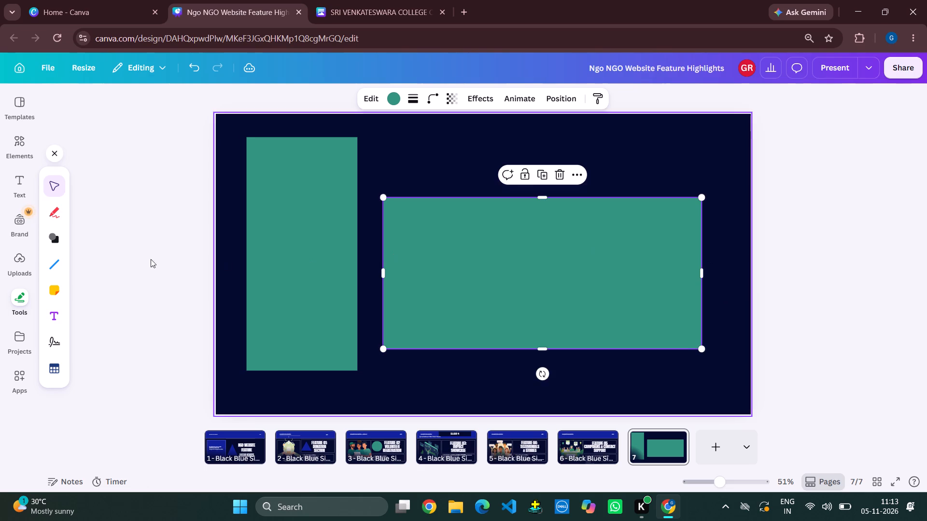
Add a rectangle above the large rounded rectangle and reshape it into a short, wide banner.
click(57, 235)
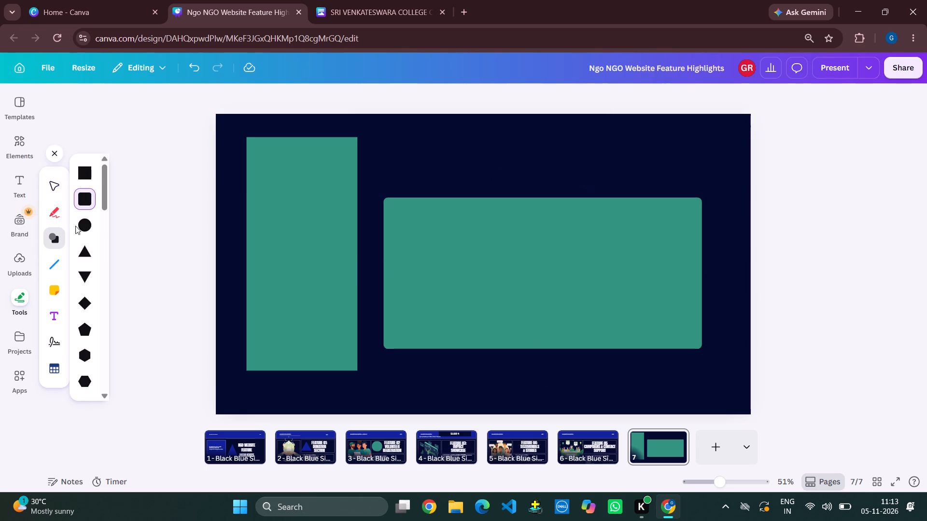
click(88, 177)
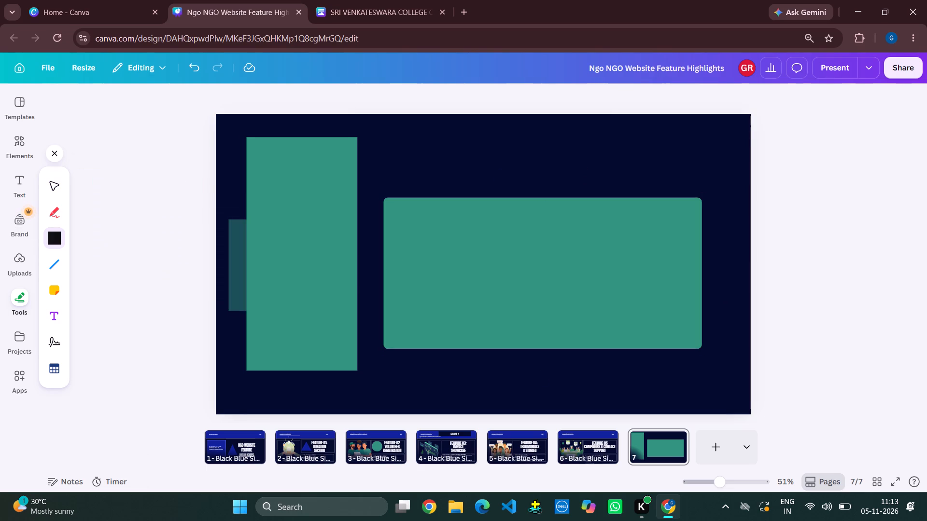
click(418, 134)
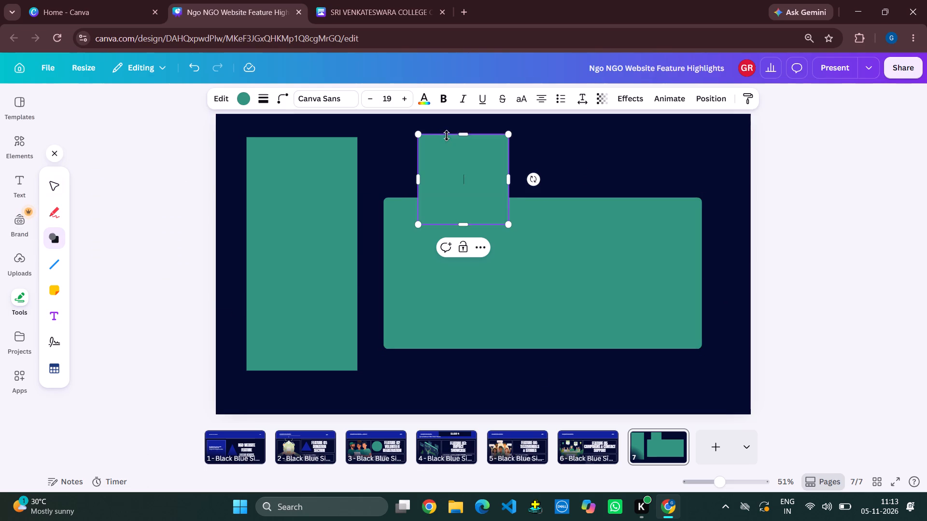
drag(463, 220, 464, 196)
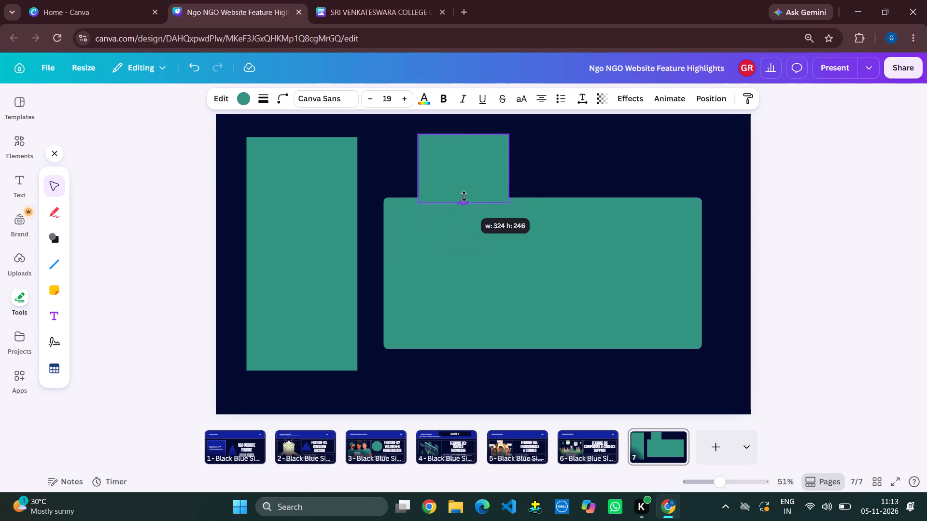
drag(464, 196, 472, 176)
drag(506, 161, 662, 153)
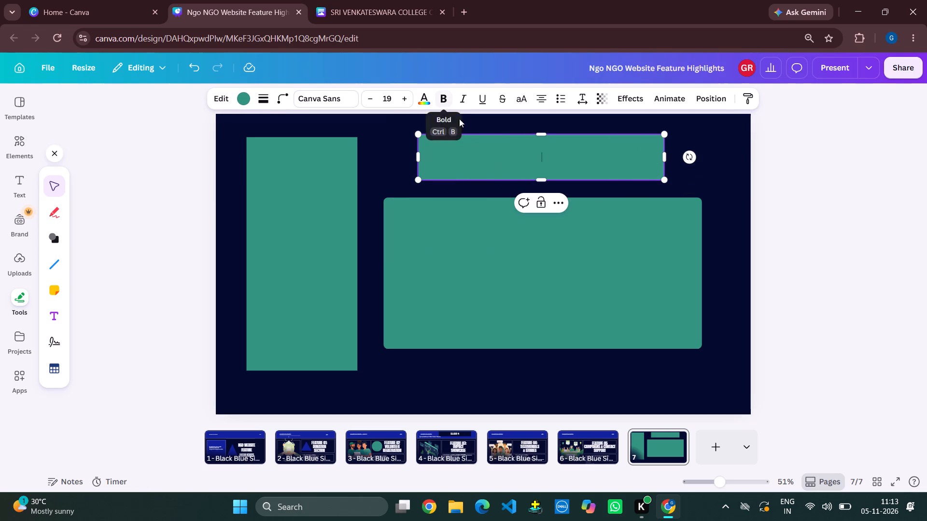
Enter "Slide 7" as the text inside the banner.
text(Sli)
text(de)
key(space)
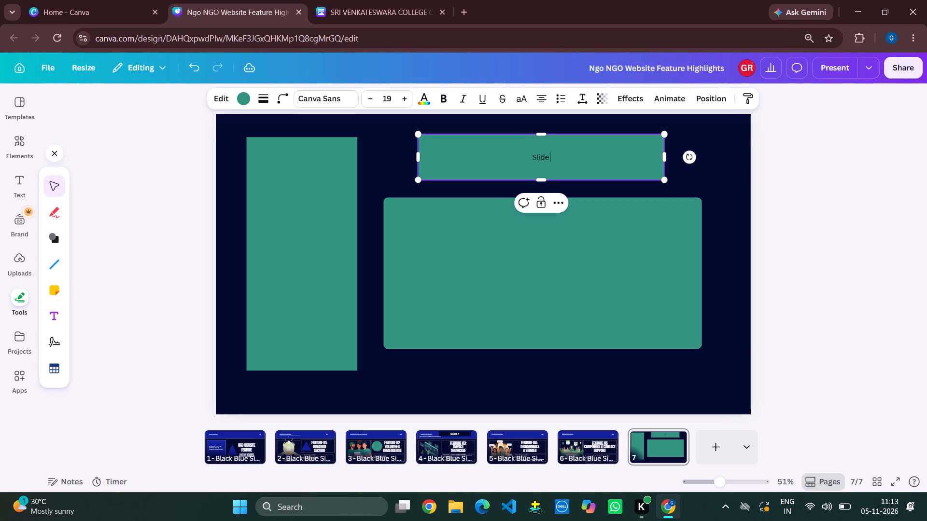
key(shift+ampersand)
key(BackSpace)
key(7)
Format the banner text as bold, size 73, in uppercase.
drag(560, 153, 519, 152)
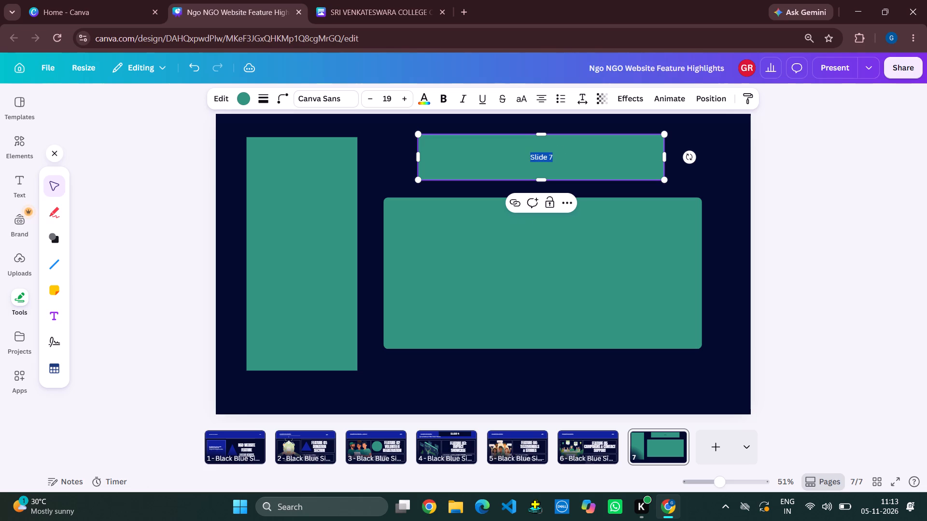
key(ctrl+b)
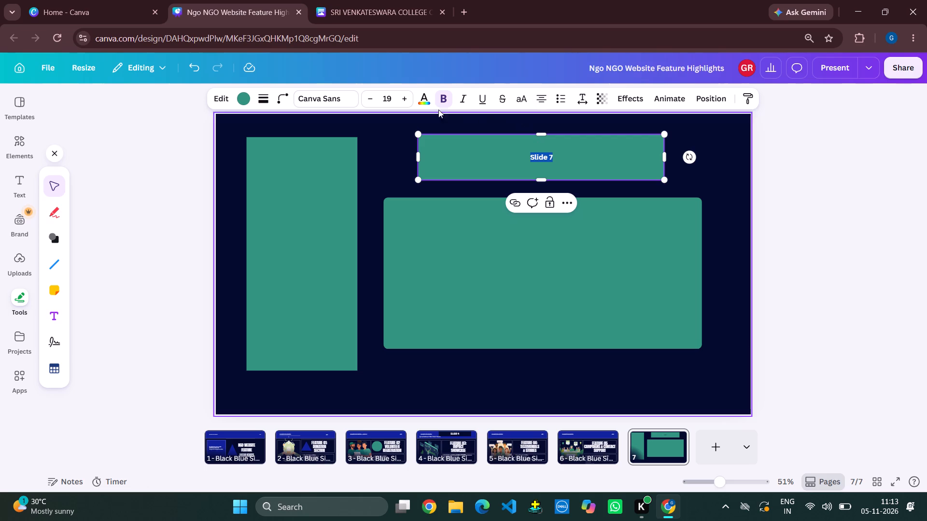
triple_click(402, 96)
click(402, 96)
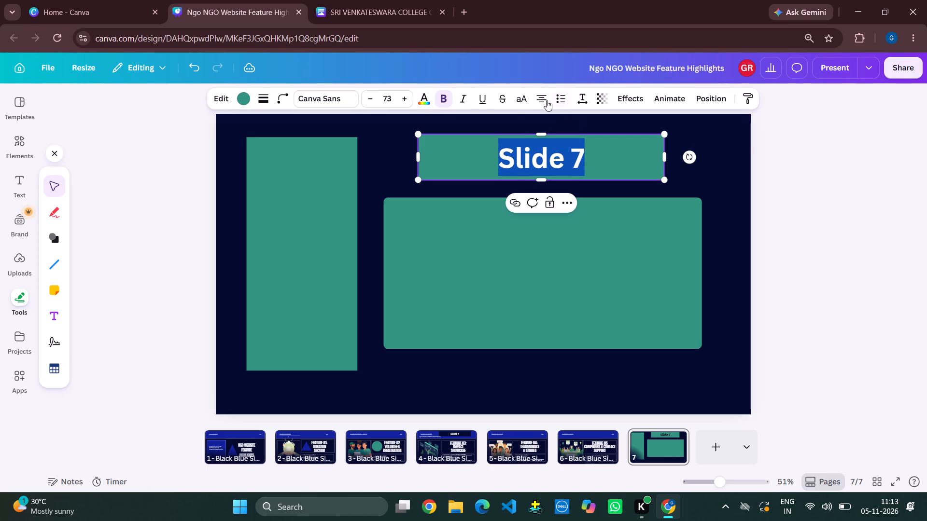
click(517, 101)
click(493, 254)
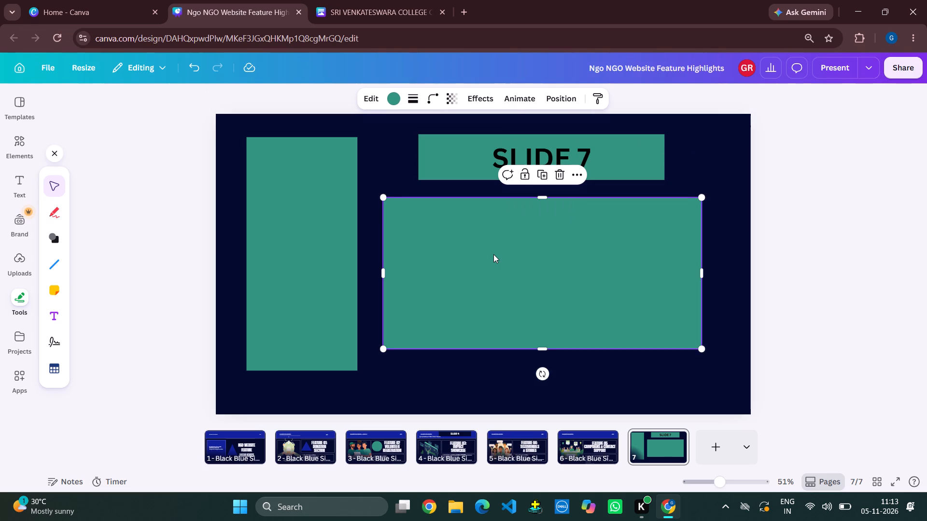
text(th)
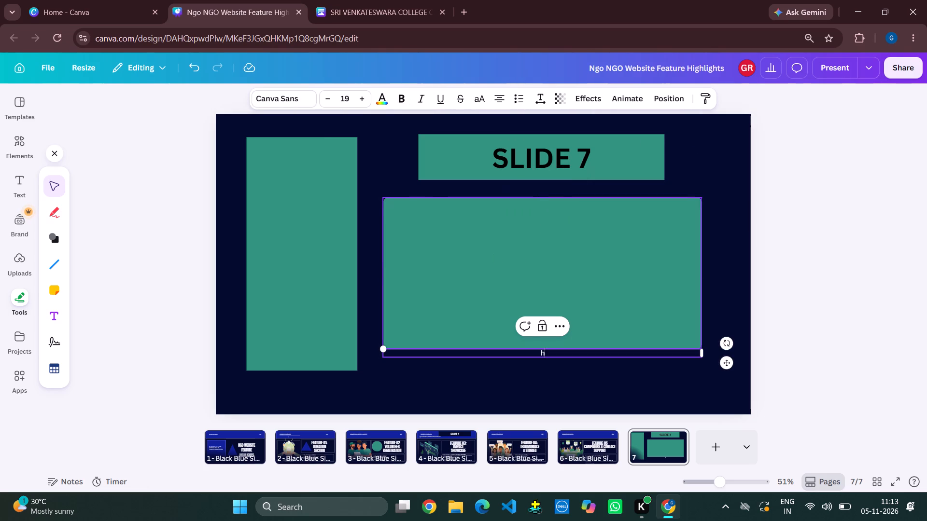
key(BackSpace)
Enter "th" inside the large rounded rectangle and set its text colour to white.
double_click(521, 232)
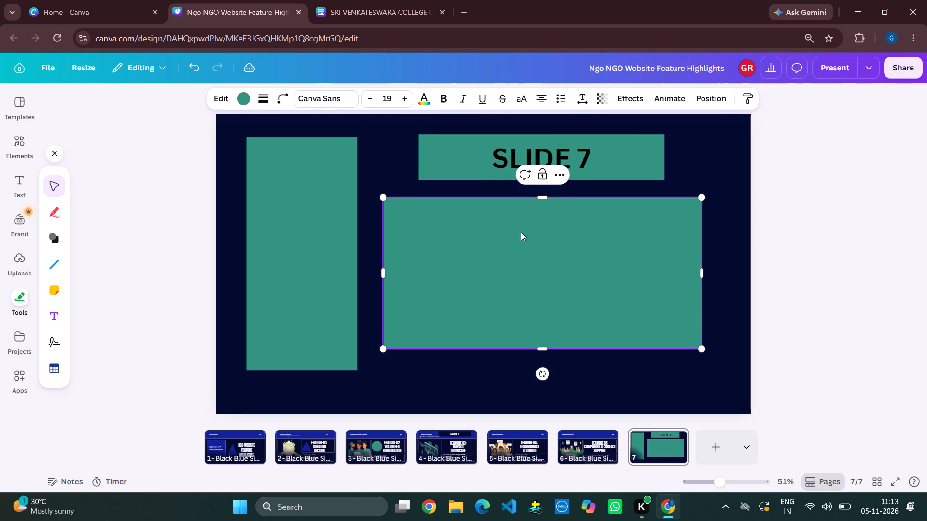
text(th)
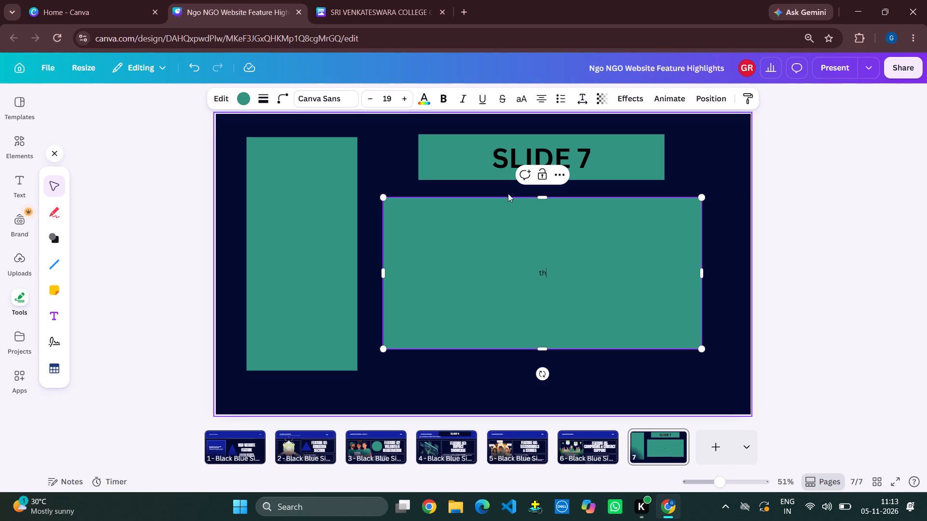
drag(551, 274, 537, 276)
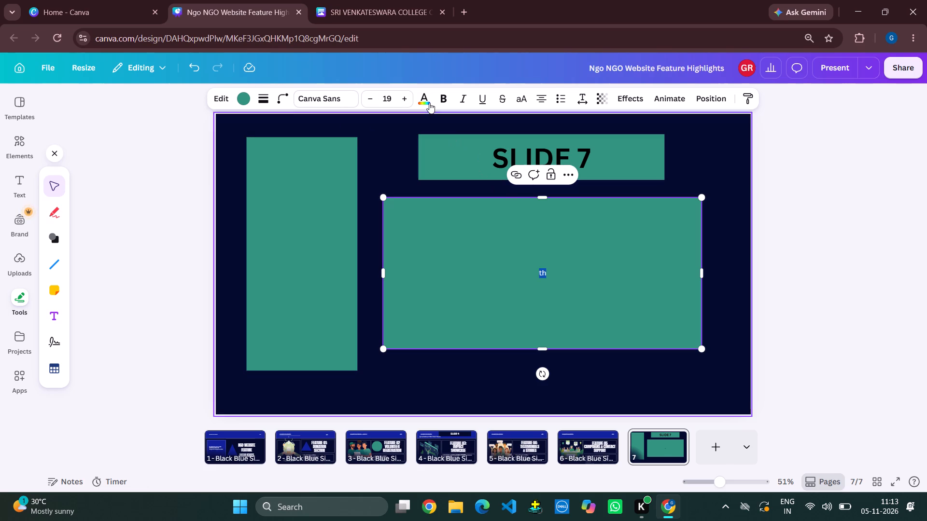
click(425, 96)
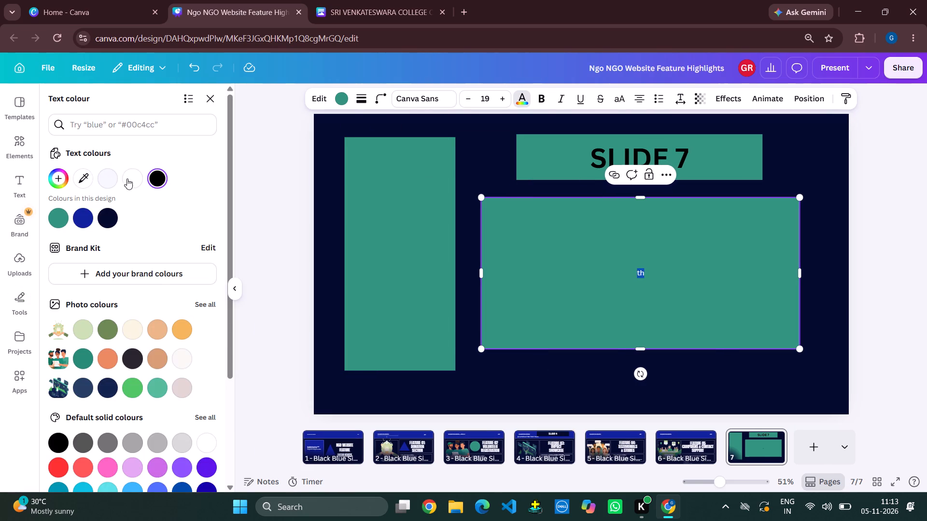
click(133, 180)
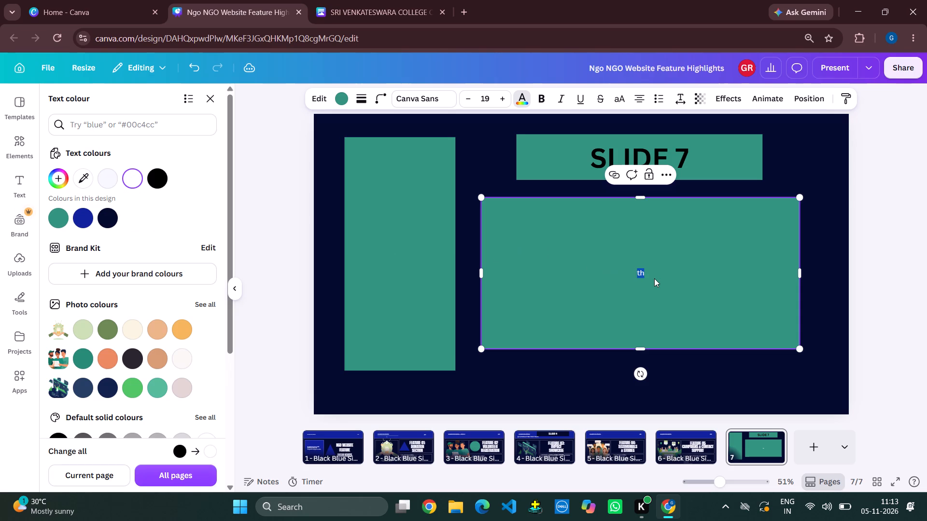
click(654, 278)
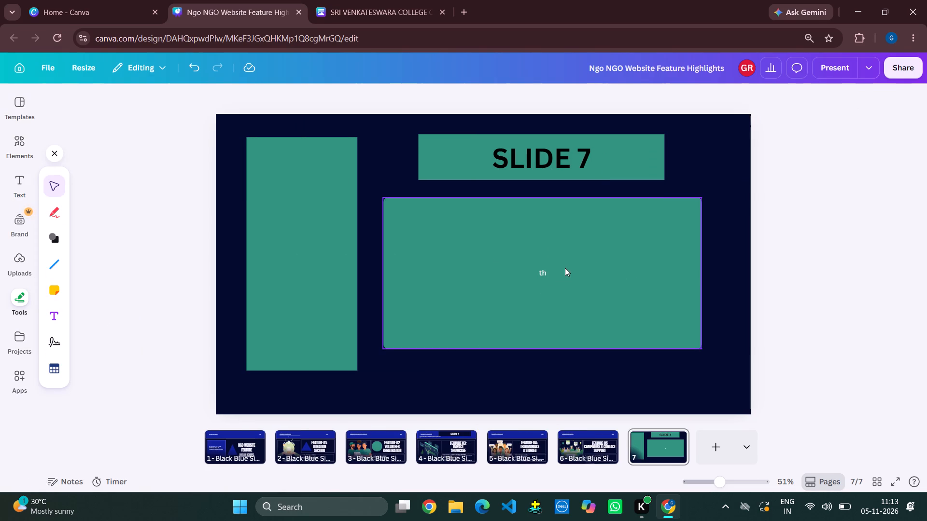
Extend the text in the large rectangle to read "this is the slide for existing sytem and its limitations".
double_click(552, 271)
text(is is the slide for)
key(space)
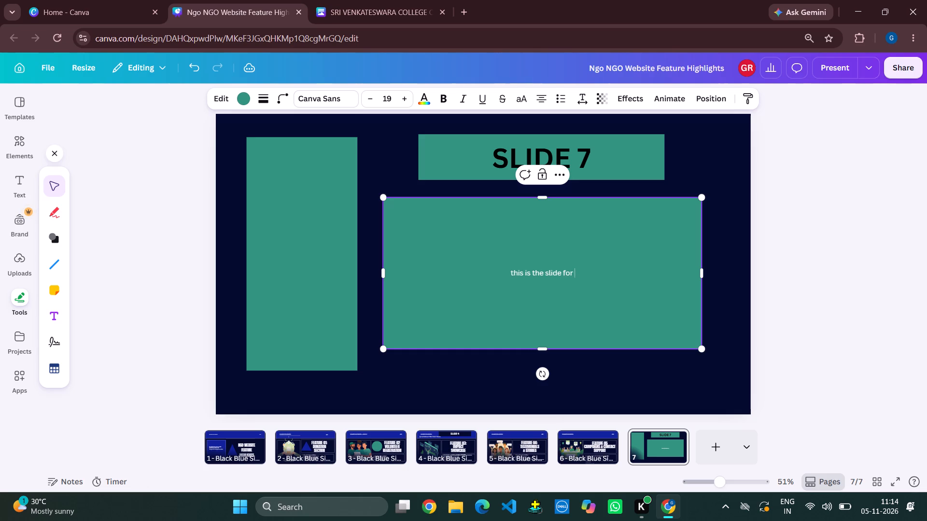
text(exi)
text(stin)
text(g sytem and its limitation)
key(s)
Add a new line reading "1.many organizattions and observative home peoples are sufferesd by many causes".
key(Return)
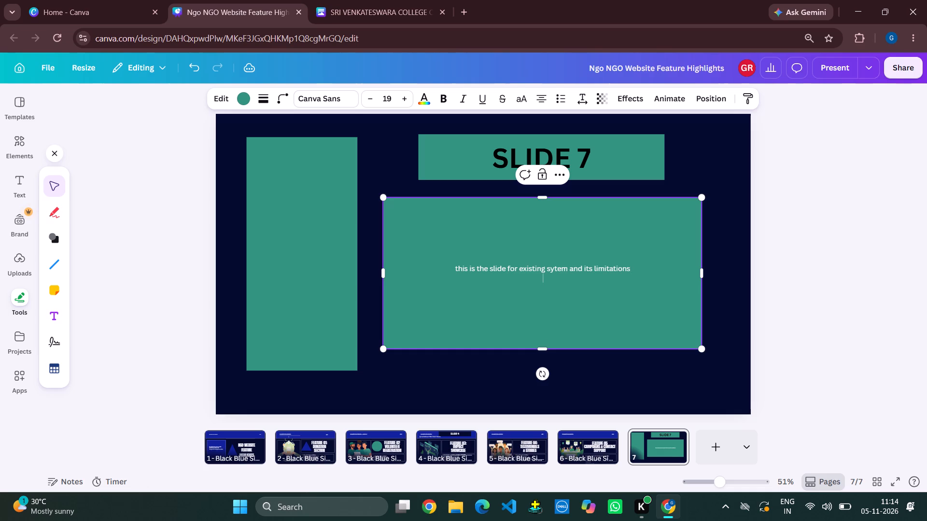
key(1)
key(period)
text(many)
key(space)
text(organizatr)
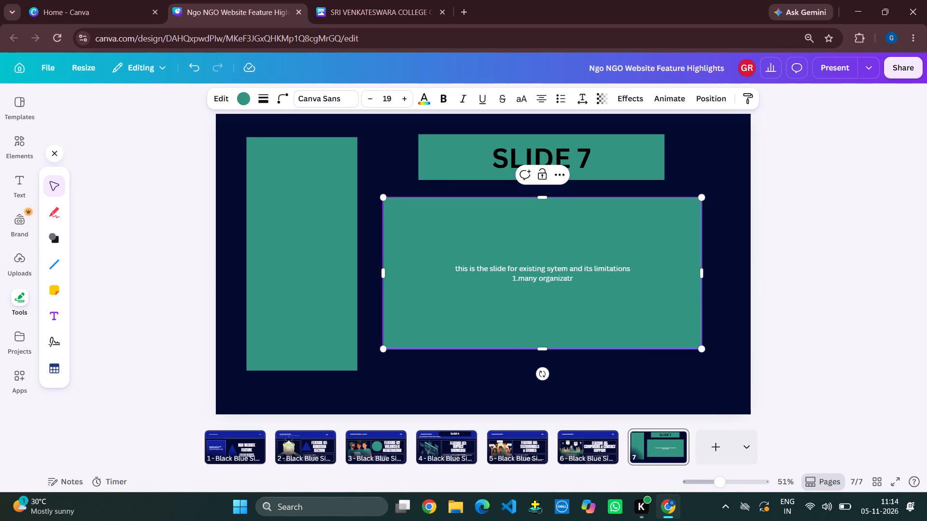
key(BackSpace)
text(tio)
text(ns and)
key(space)
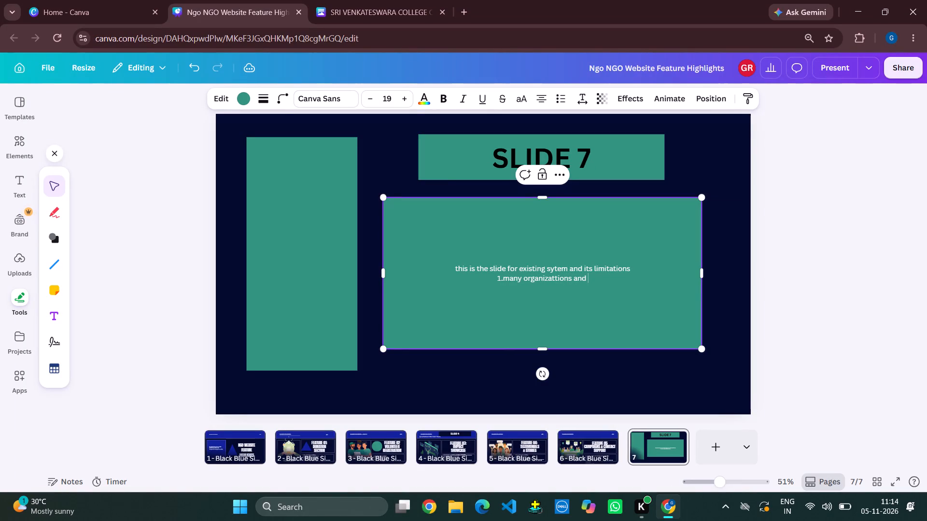
key(o)
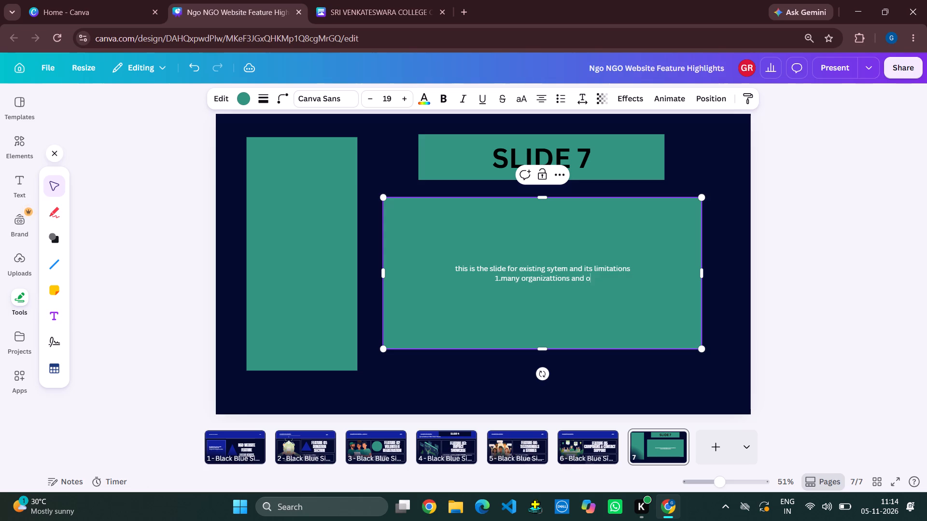
text(bservative)
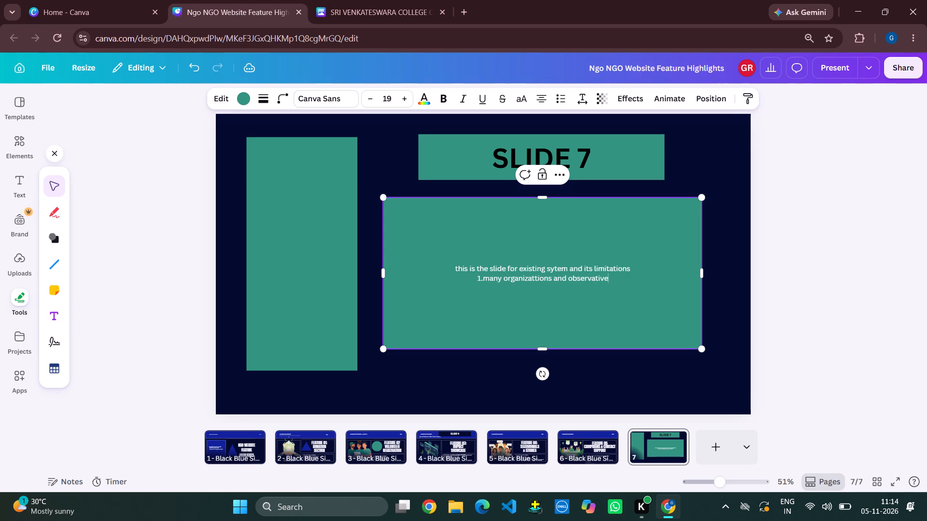
key(BackSpace)
key(BackSpace)
key(BackSpace)
key(BackSpace)
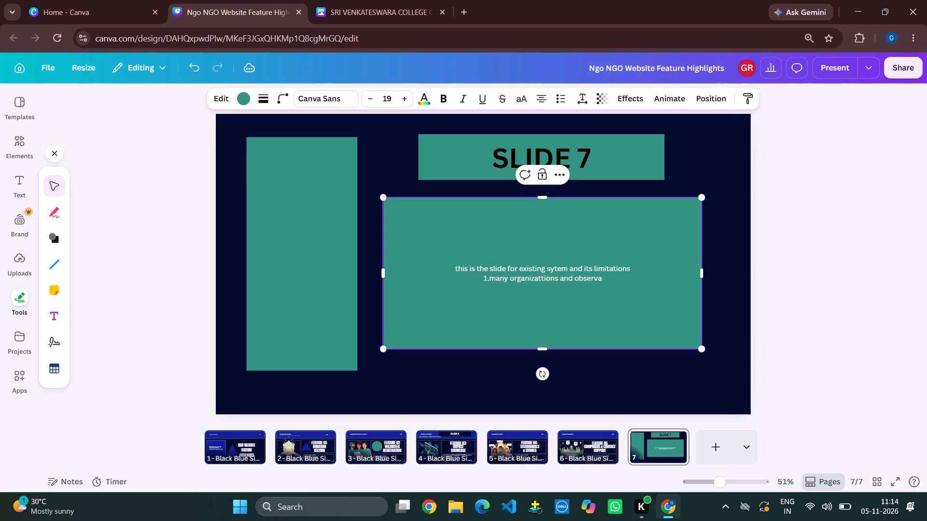
text(tive home)
key(space)
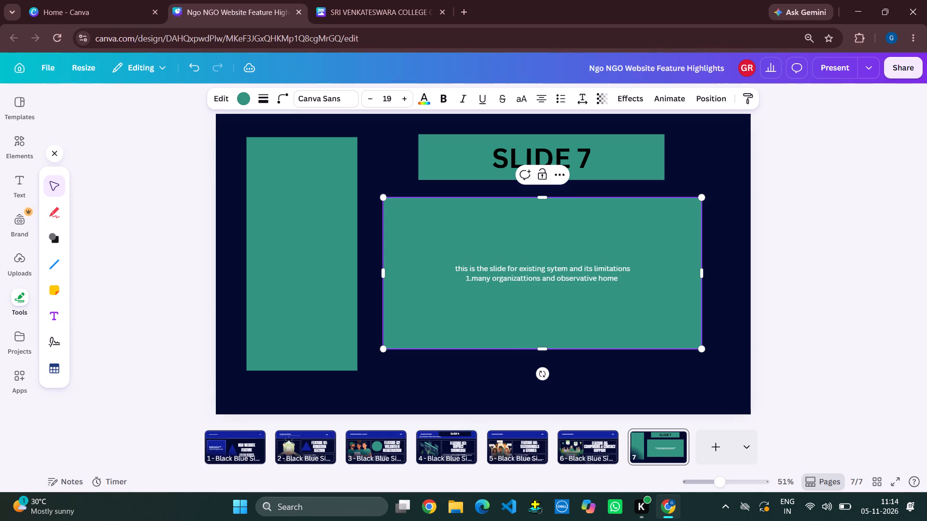
text(peoples are sufferes)
key(space)
key(BackSpace)
text(d by many causes)
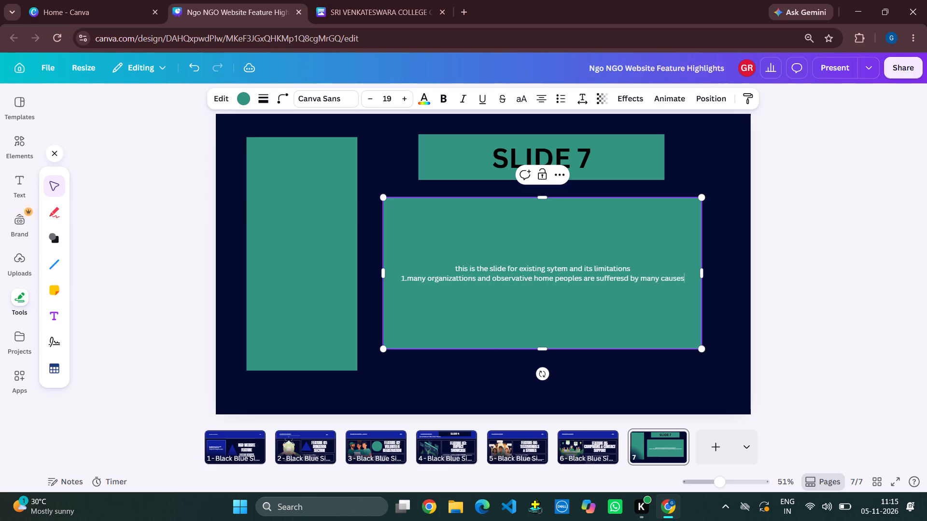
Add a second point reading "2.like food insufficents,insufficent amount of required day to day resources".
key(shift+Return)
text(2.like)
key(space)
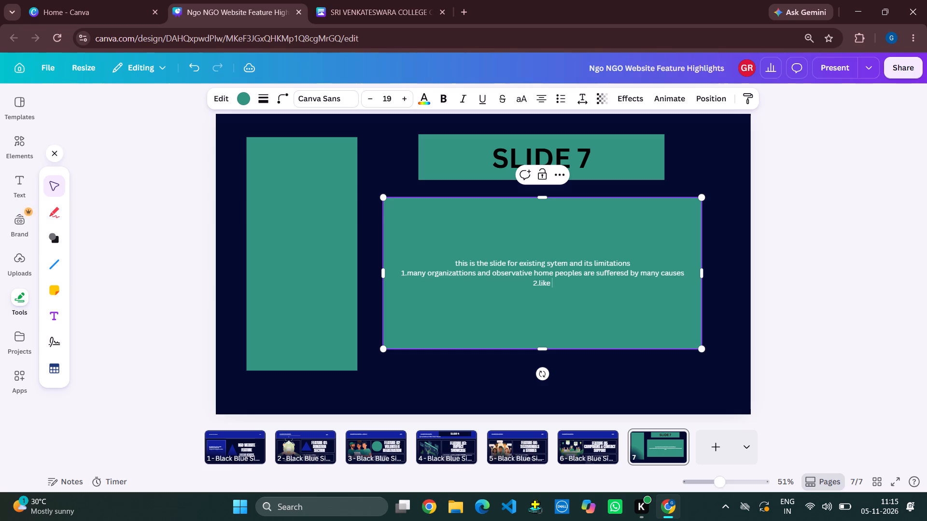
text(foo)
text(d insufficents)
text(,insufficent amount)
key(space)
text(of required day to day resources)
Continue the second point on a new line with "such as water ,food,dress,shelter".
key(Return)
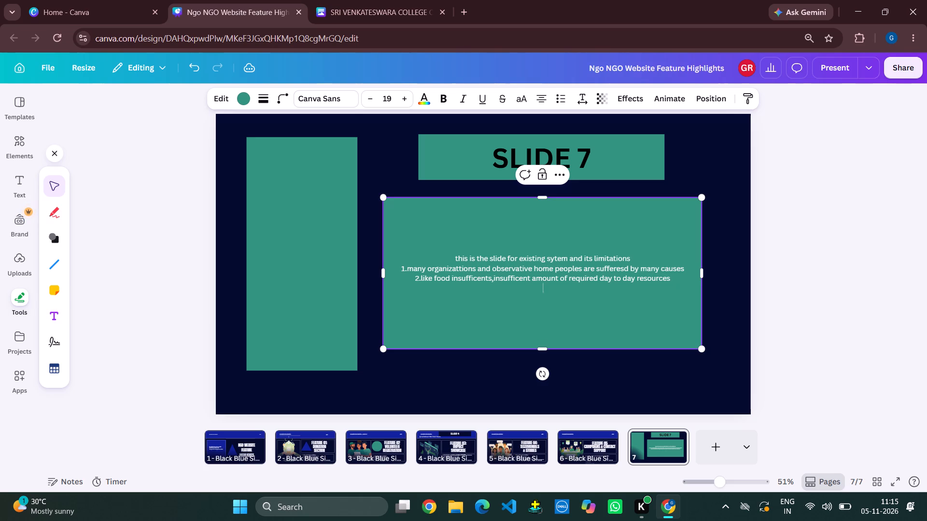
text(such ad)
key(BackSpace)
text(s water)
key(space)
text(,f)
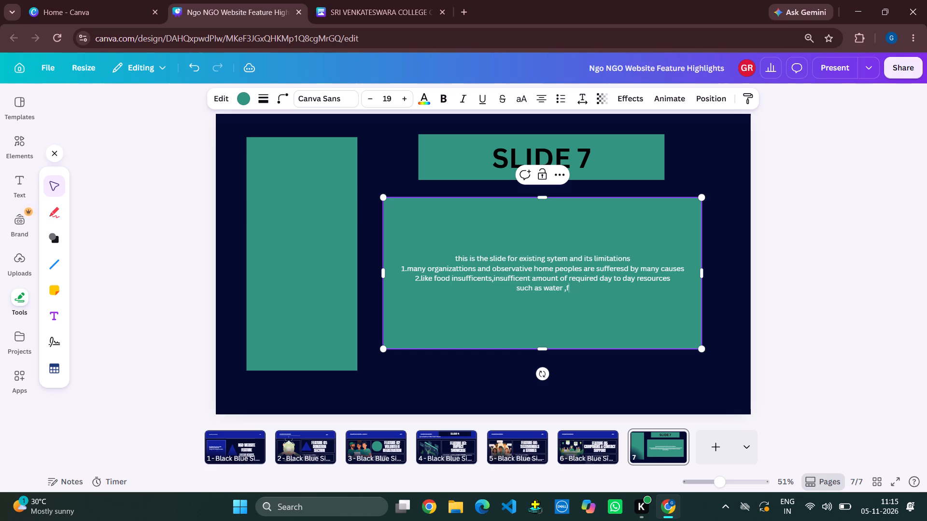
text(ood)
text(,dress,shelter)
Add a closing line reading "in amiogs foundation help the peoples who suffered by above causes".
key(shift+Return)
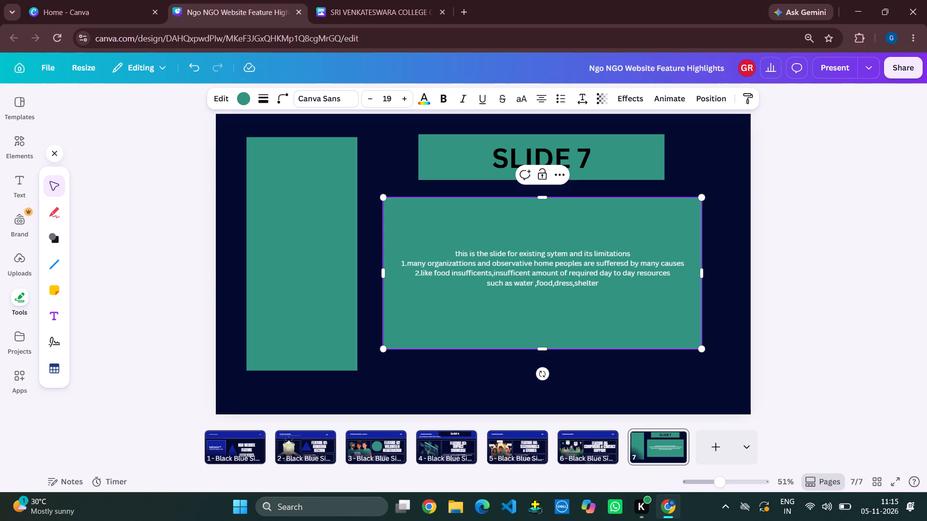
text(in amiog)
text(s)
key(space)
text(fonda)
key(BackSpace)
key(BackSpace)
key(BackSpace)
text(undation)
key(space)
text(he)
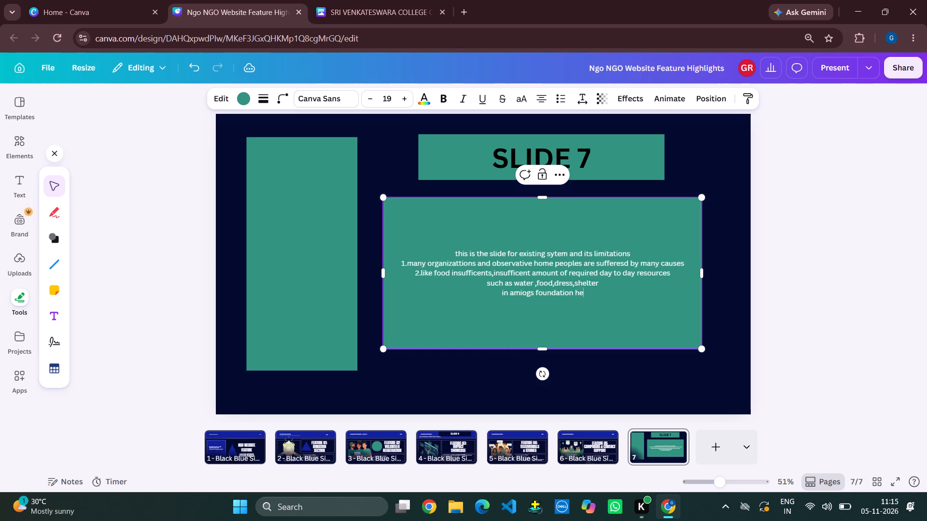
text(lp the peoples who s)
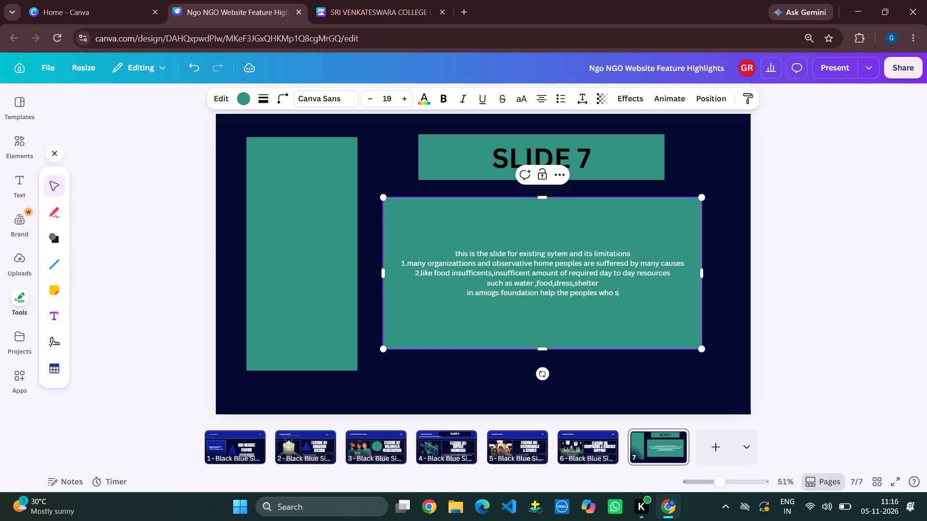
text(uffered by above)
key(space)
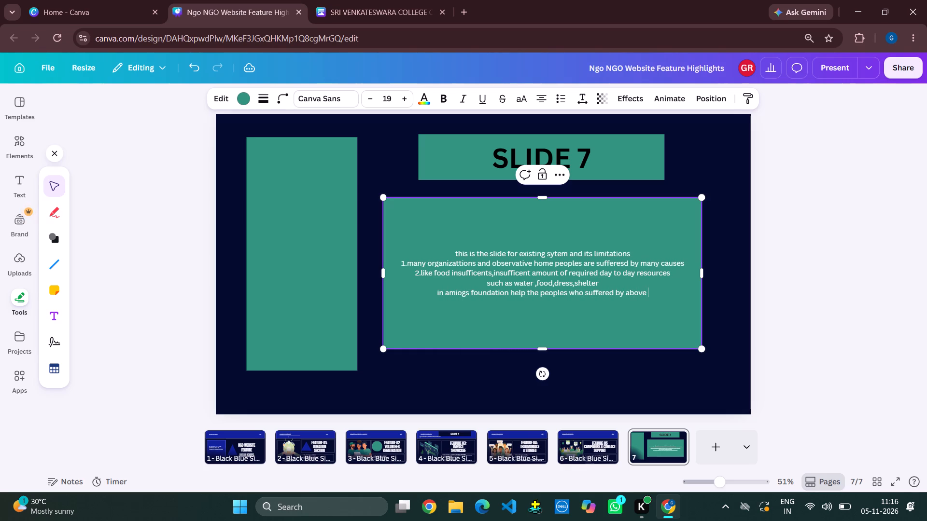
text(causes)
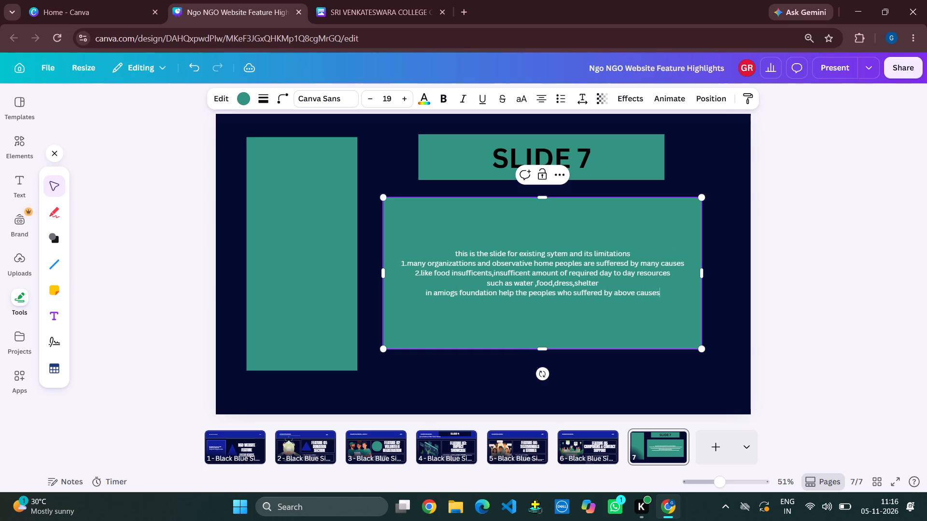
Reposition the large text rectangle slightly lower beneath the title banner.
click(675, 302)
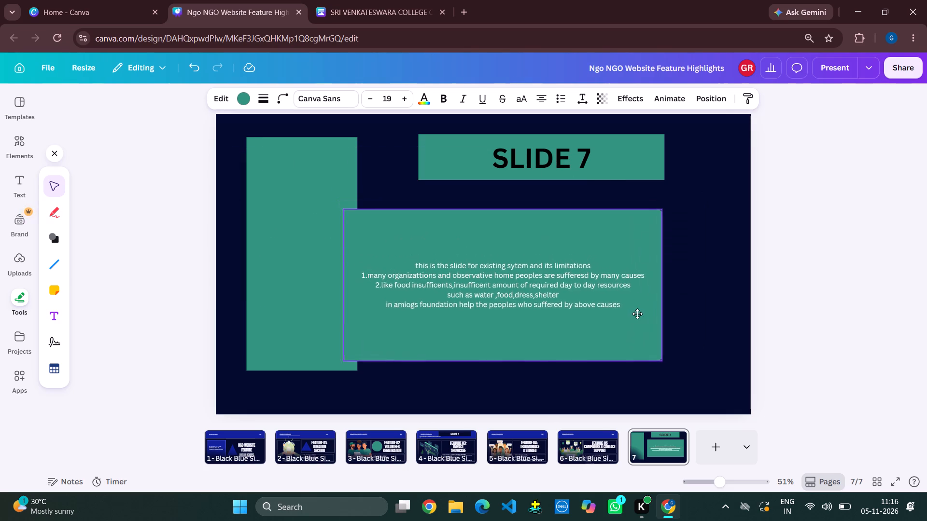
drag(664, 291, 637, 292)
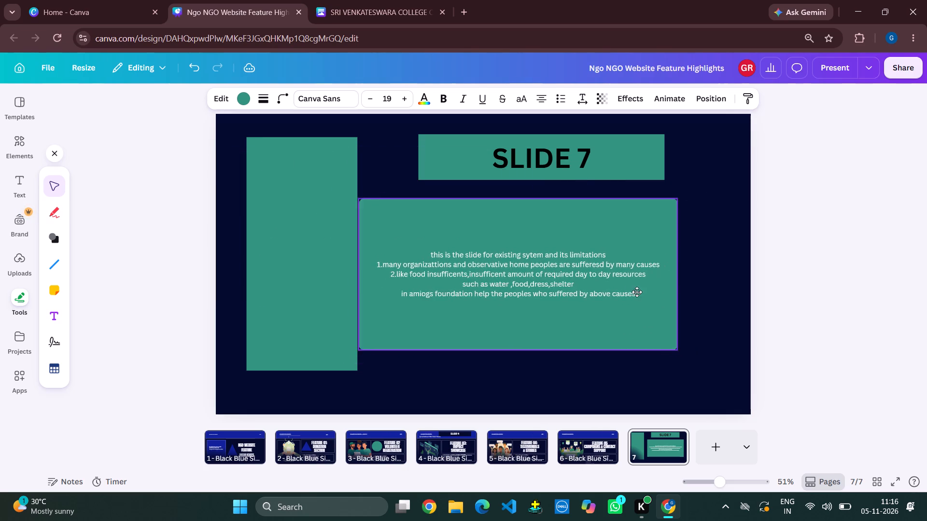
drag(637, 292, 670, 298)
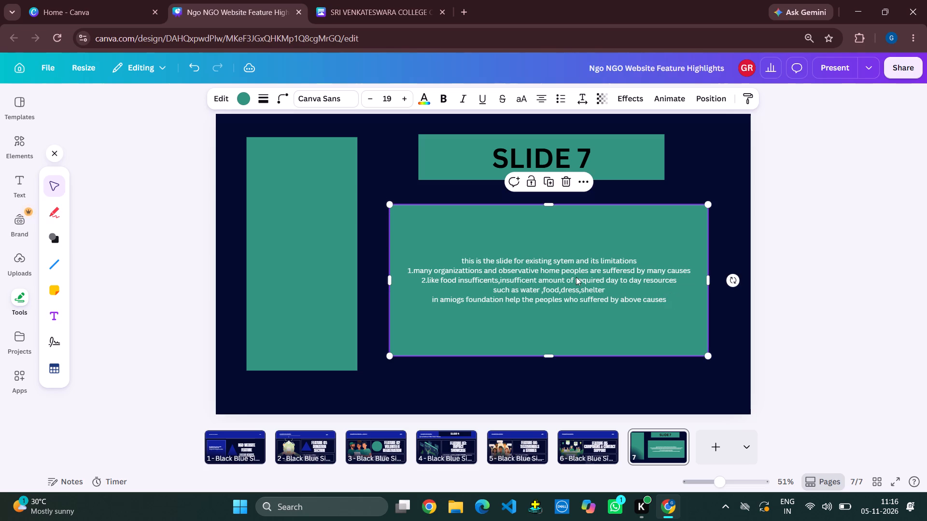
Change the alignment of all the body text in the large rectangle from centred to justified.
click(507, 274)
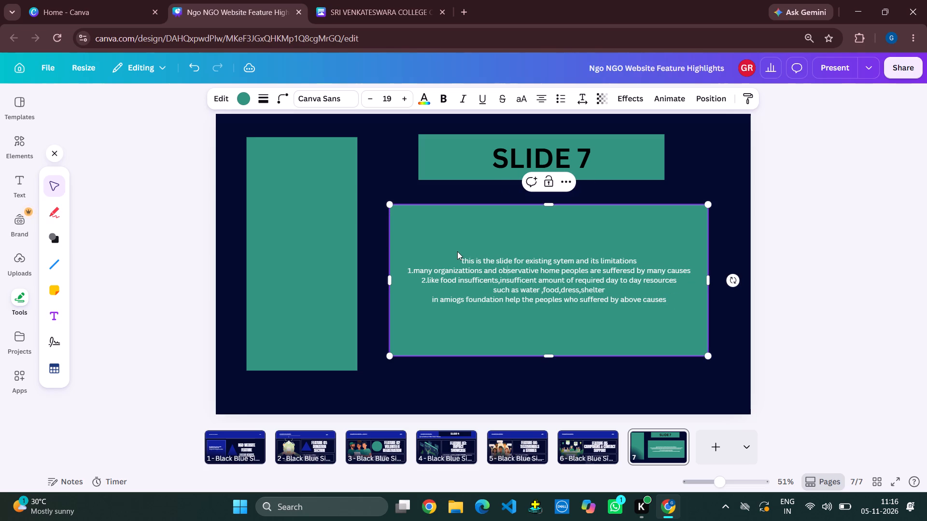
key(ctrl+a)
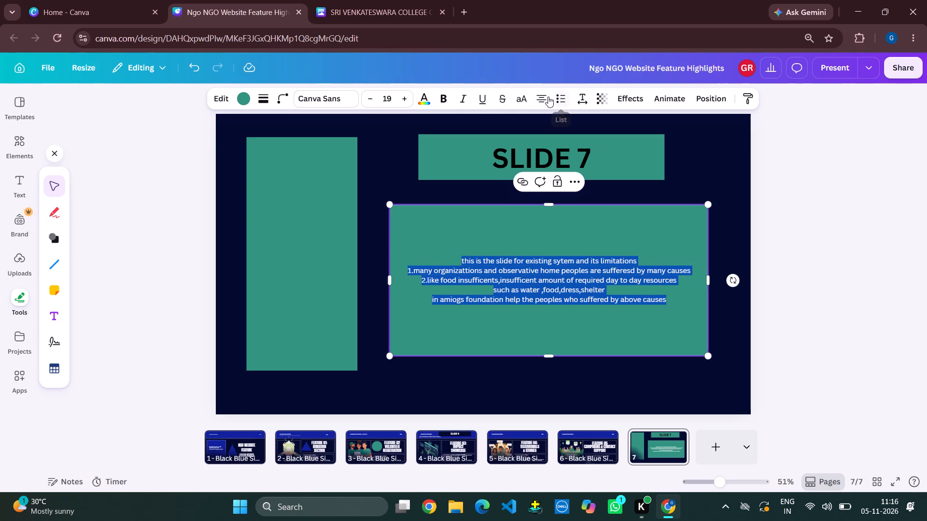
click(547, 96)
click(547, 96)
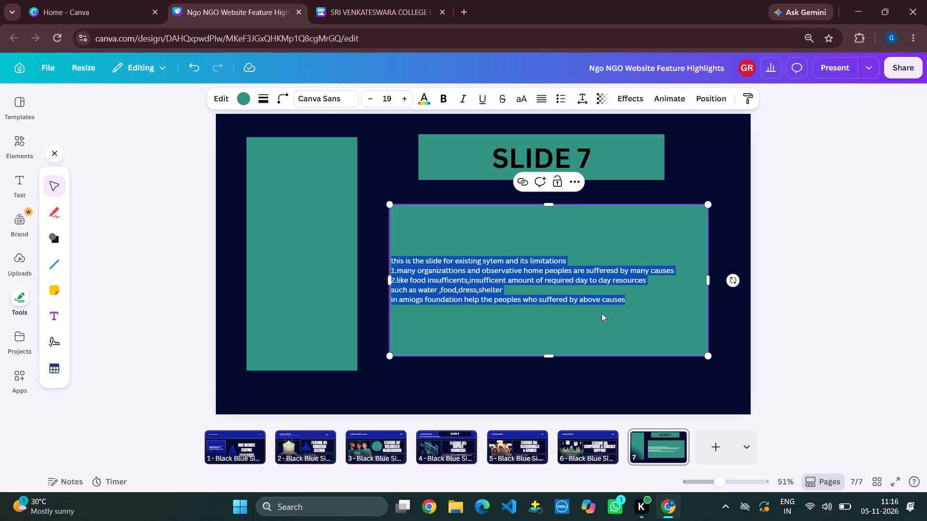
key(Right)
key(Right)
key(Right)
Move the large text rectangle so that it sits centred beneath the SLIDE 7 banner.
drag(636, 315, 571, 274)
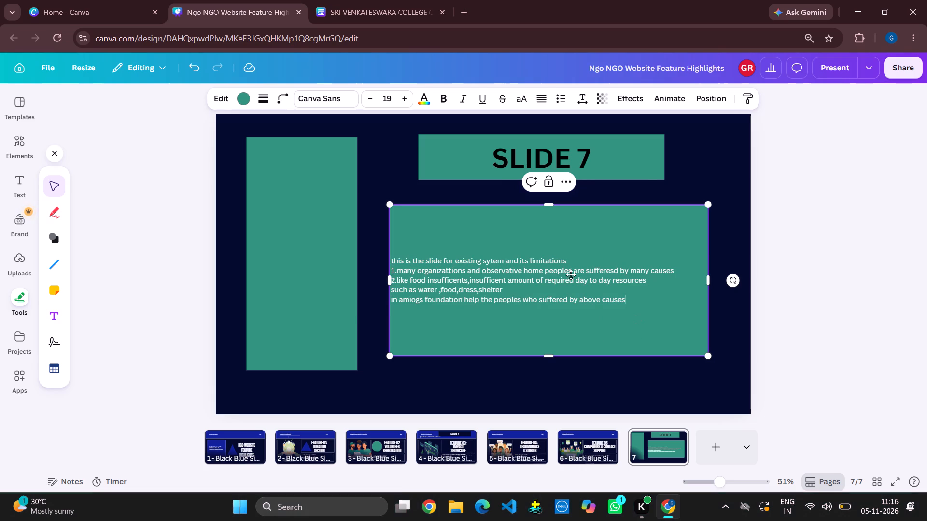
drag(571, 274, 622, 314)
click(622, 314)
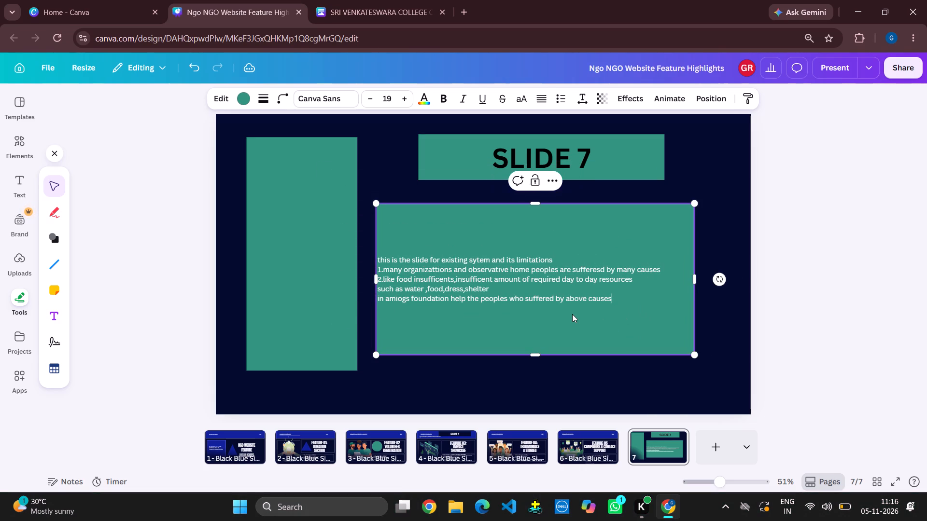
drag(572, 314, 580, 315)
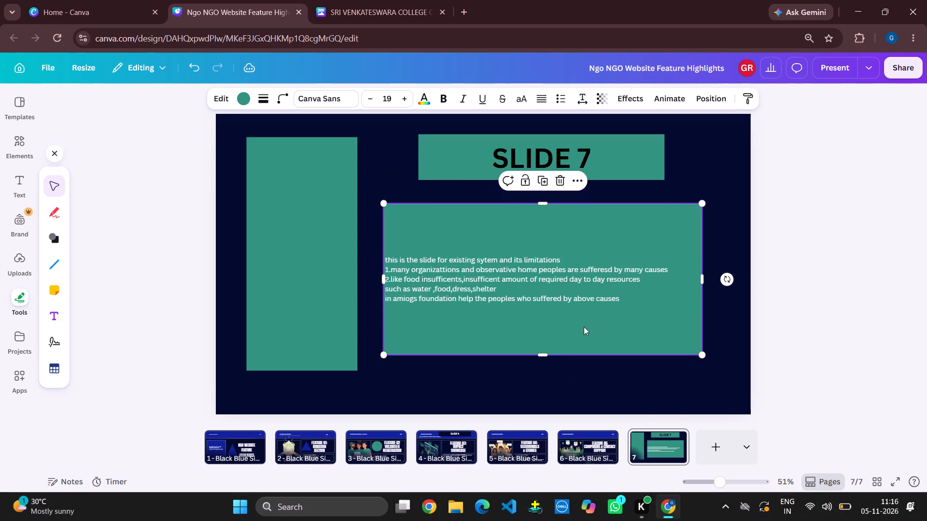
Switch to WhatsApp.
click(612, 517)
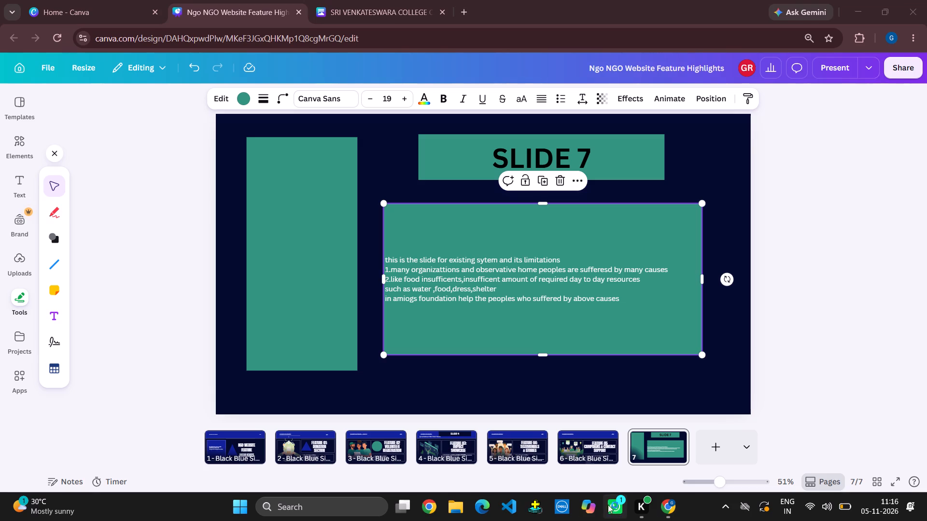
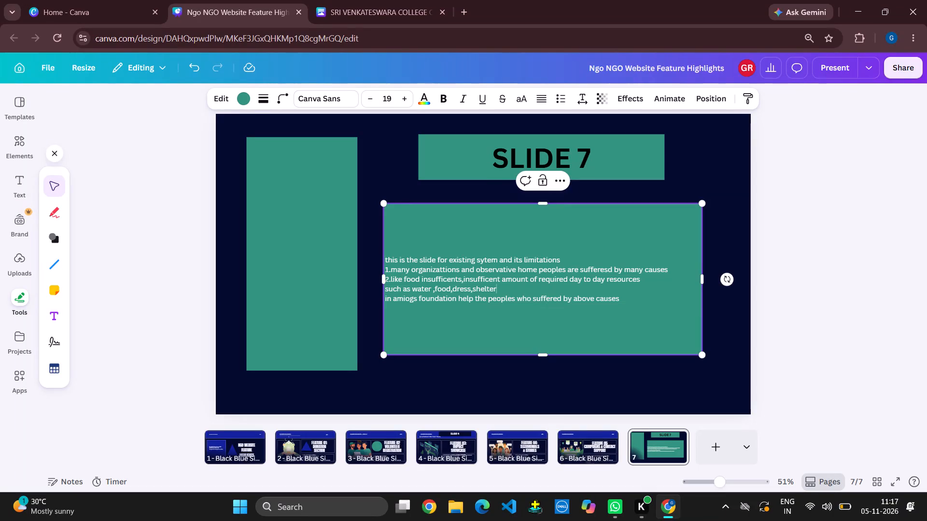
Copy the dashboard illustration from slide 4 and paste it onto slide 7.
click(292, 268)
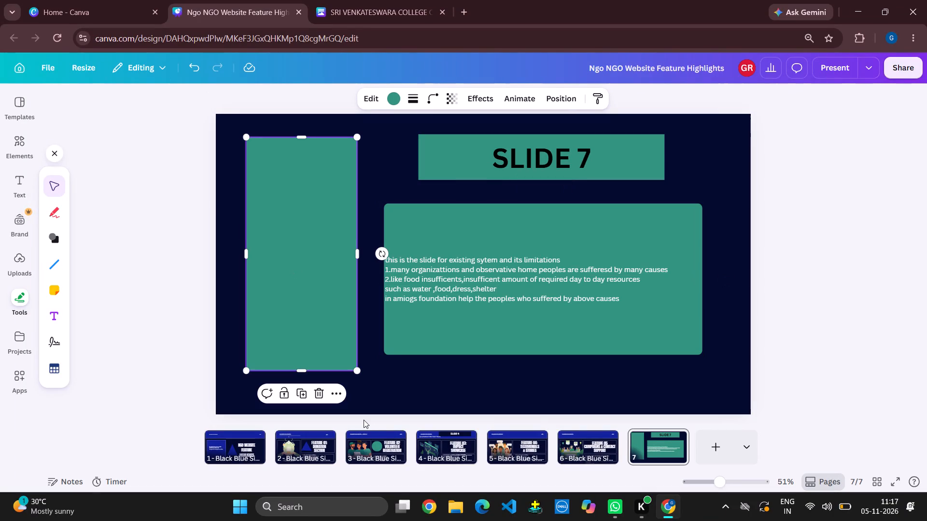
click(449, 456)
click(309, 295)
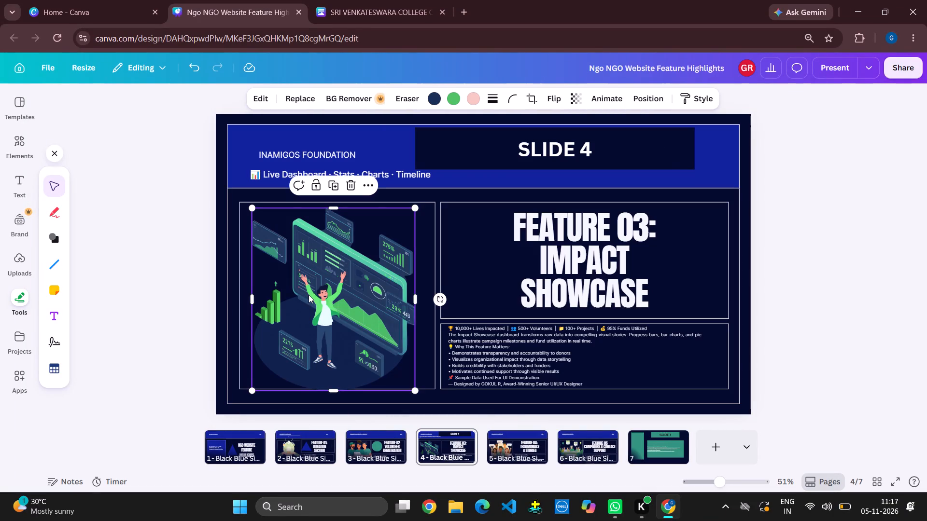
key(ctrl+c)
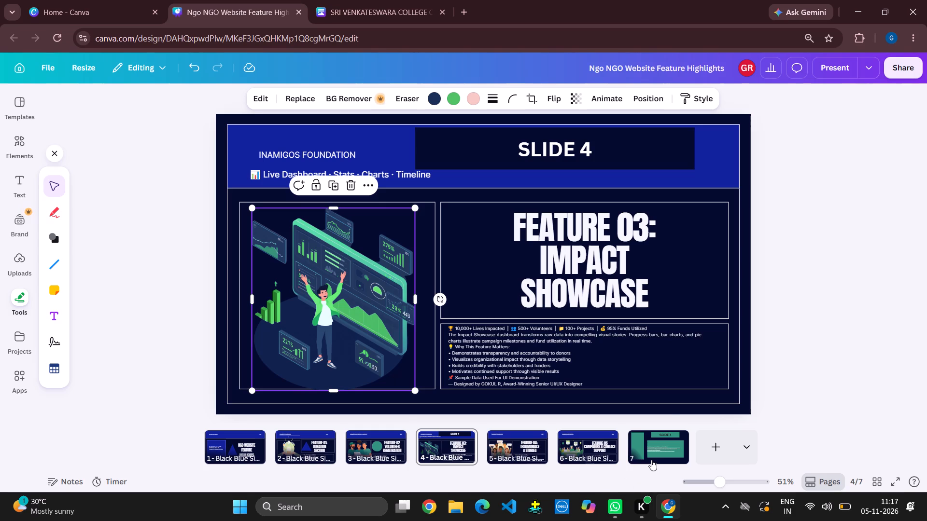
click(651, 459)
click(322, 275)
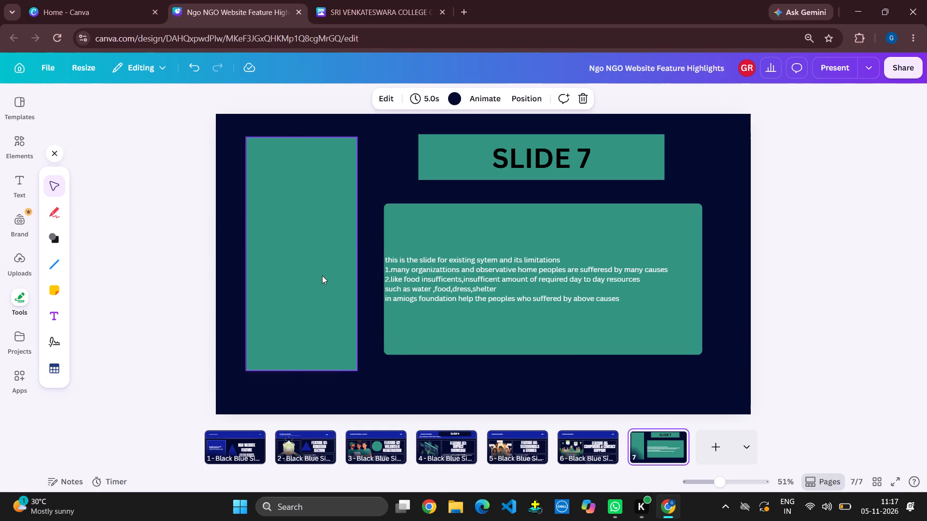
key(ctrl+v)
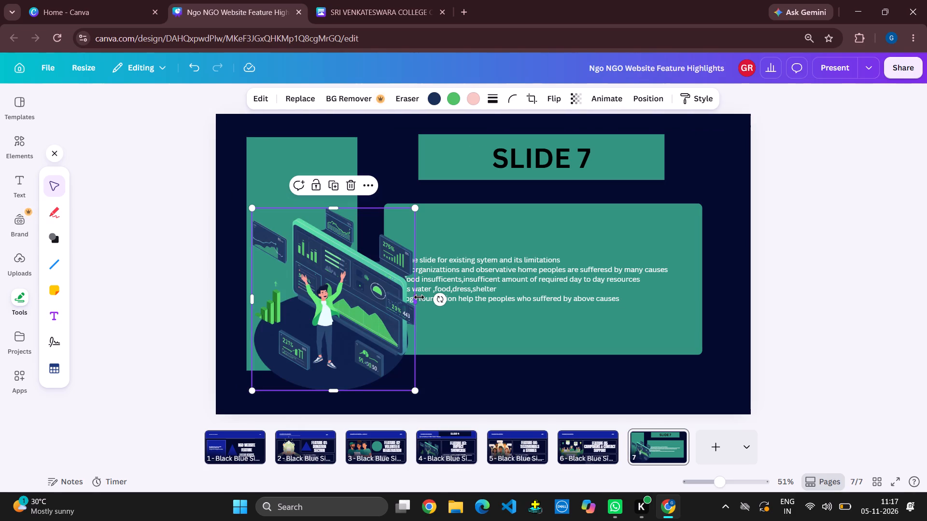
Crop the pasted illustration to a narrow portrait shape, place it inside the tall green rectangle and extend its lower edge.
drag(419, 297, 345, 289)
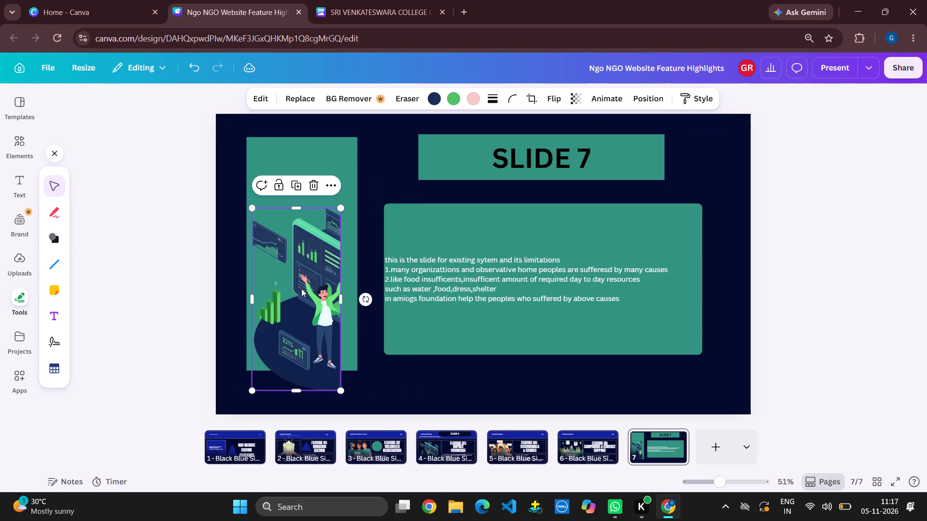
drag(301, 288, 302, 234)
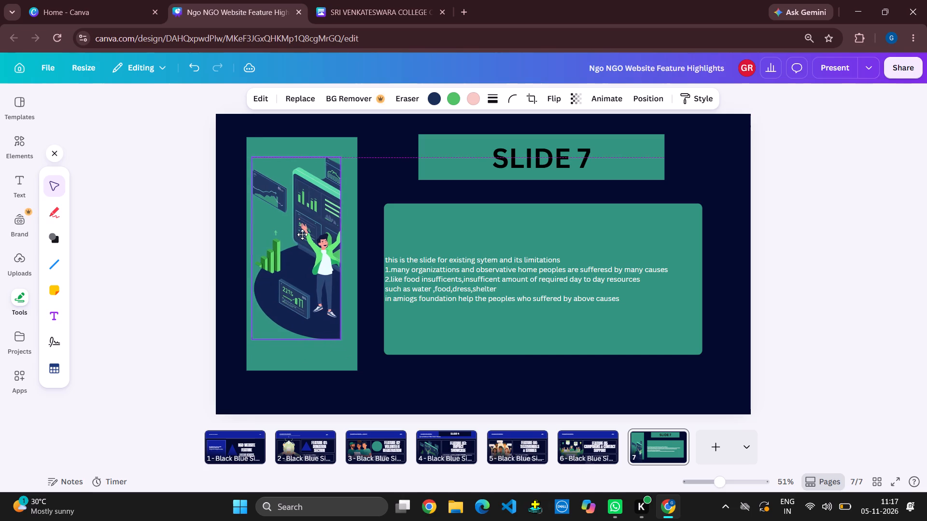
drag(302, 234, 304, 239)
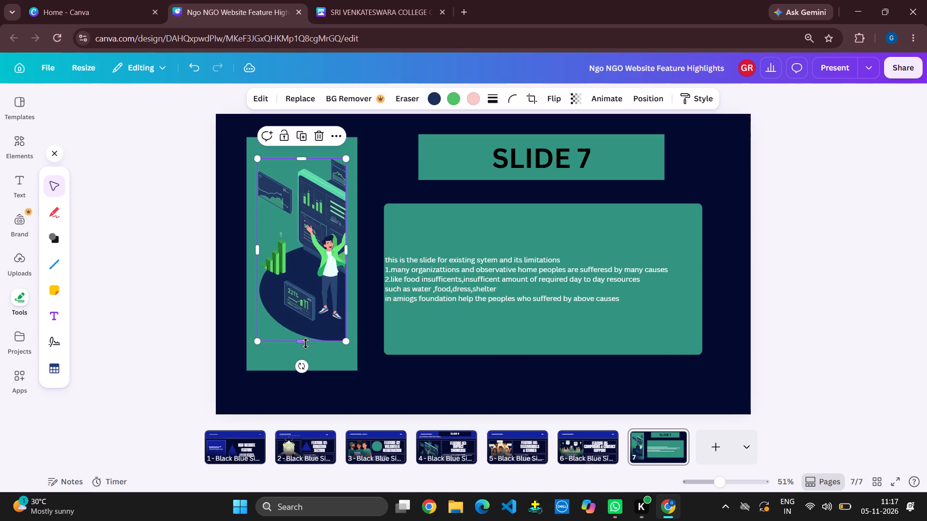
drag(304, 343, 309, 356)
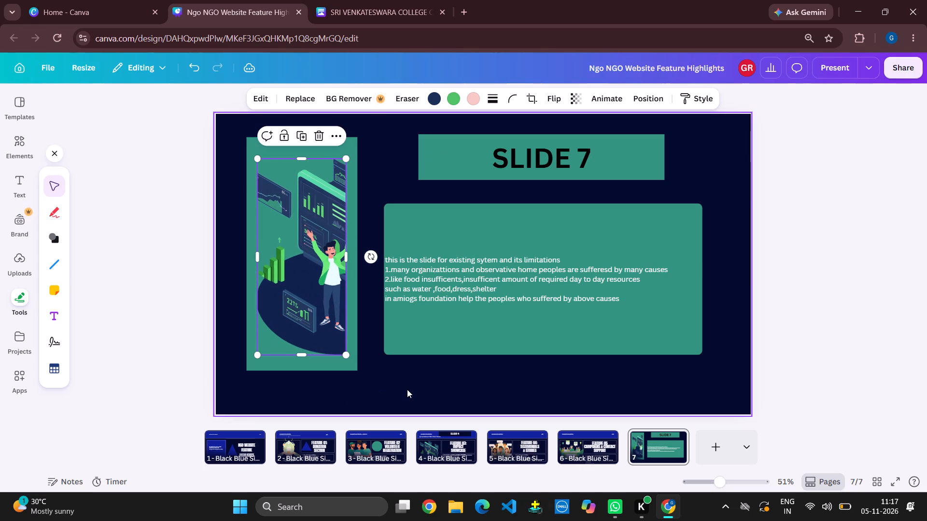
click(407, 389)
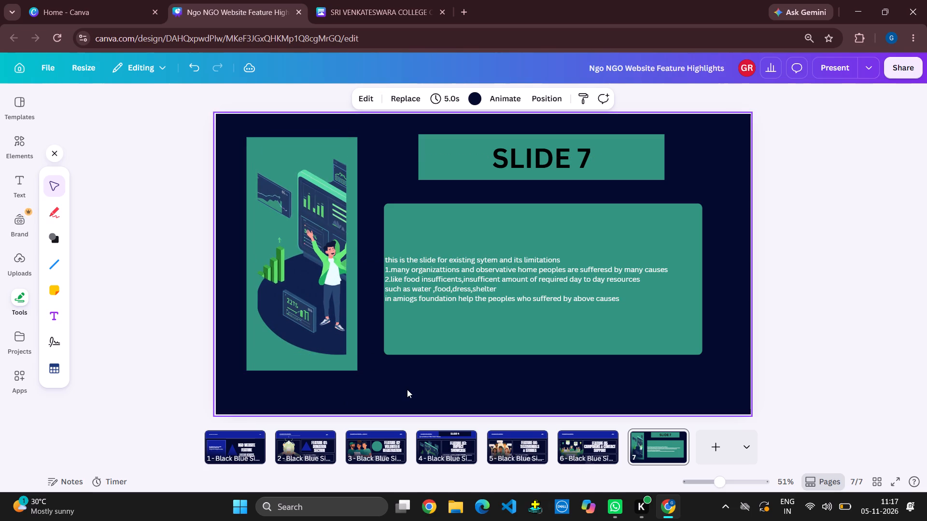
Nudge the large text rectangle very slightly towards the illustration.
click(446, 288)
double_click(446, 288)
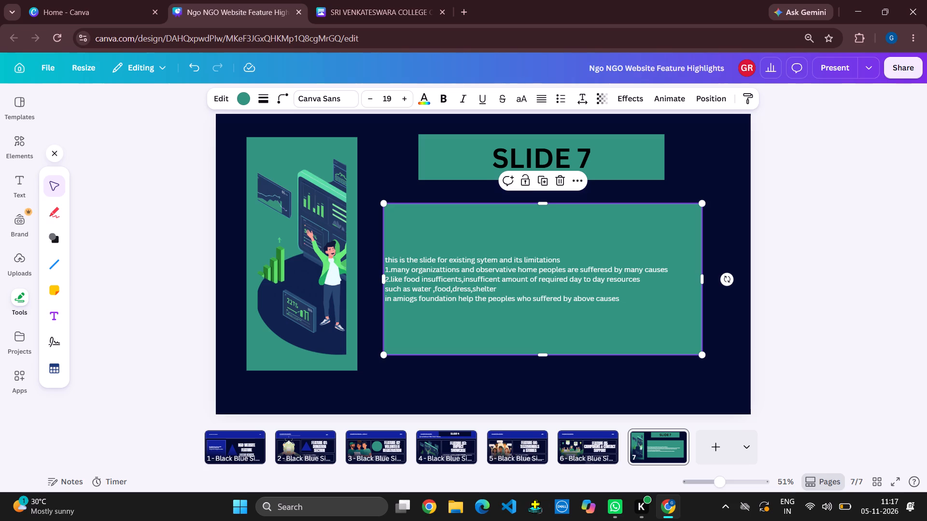
click(395, 250)
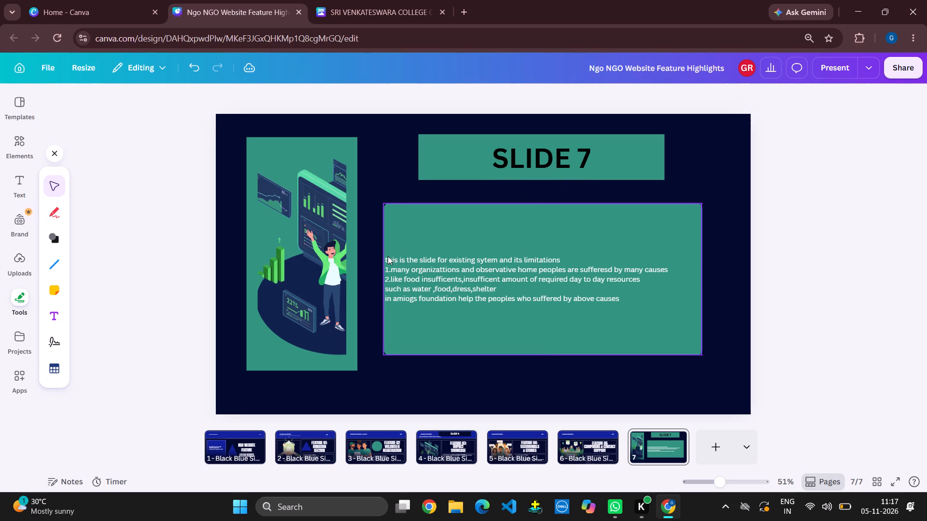
drag(388, 256, 383, 256)
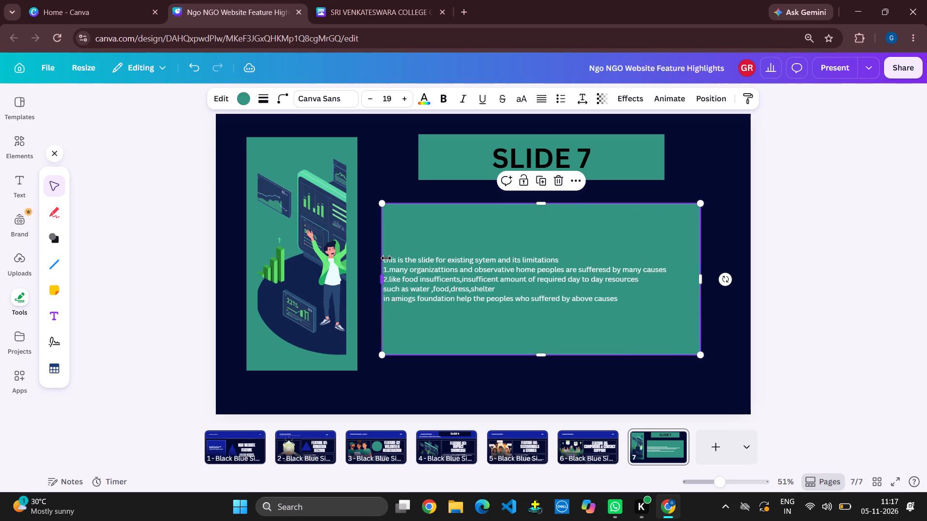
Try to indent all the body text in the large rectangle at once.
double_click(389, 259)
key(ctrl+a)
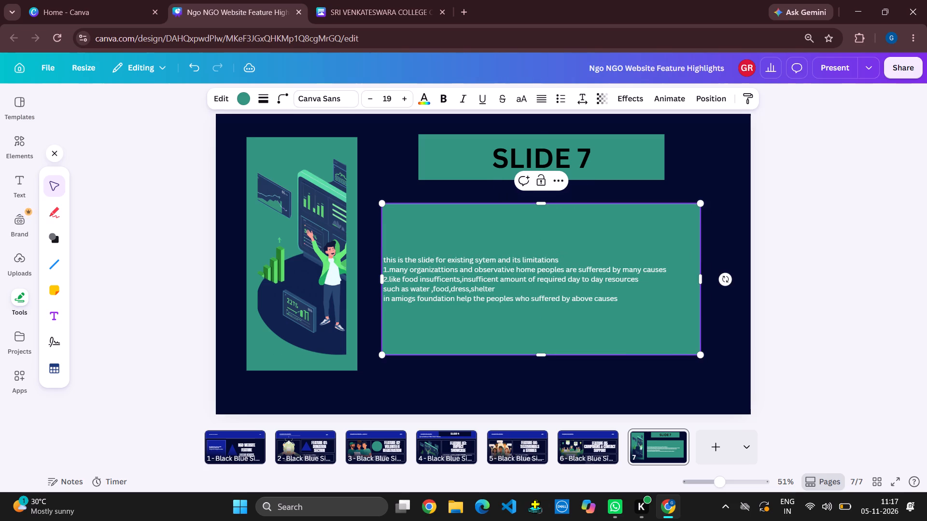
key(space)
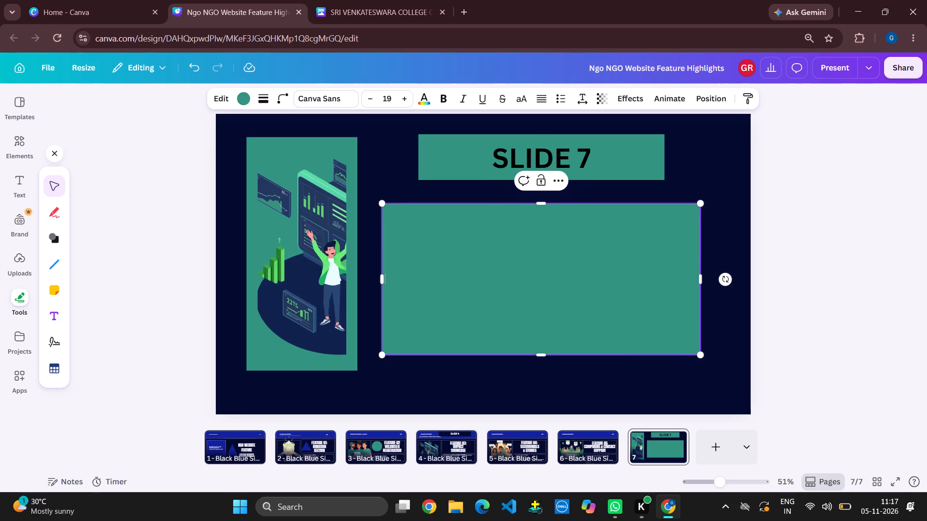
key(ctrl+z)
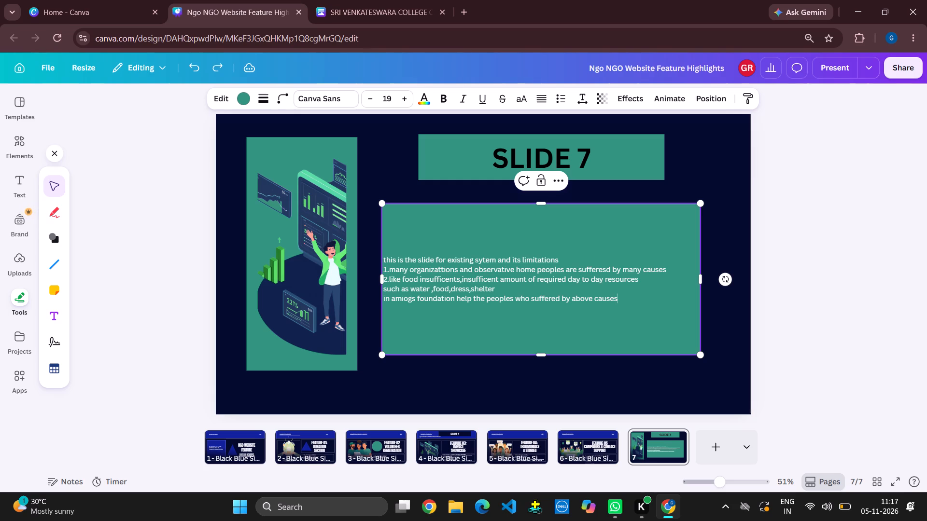
Indent the first body line, "this is the slide for existing sytem and its limitations", by eight spaces.
click(389, 258)
key(Left)
key(Left)
key(space)
key(space)
key(space)
key(space)
key(space)
key(space)
key(space)
key(space)
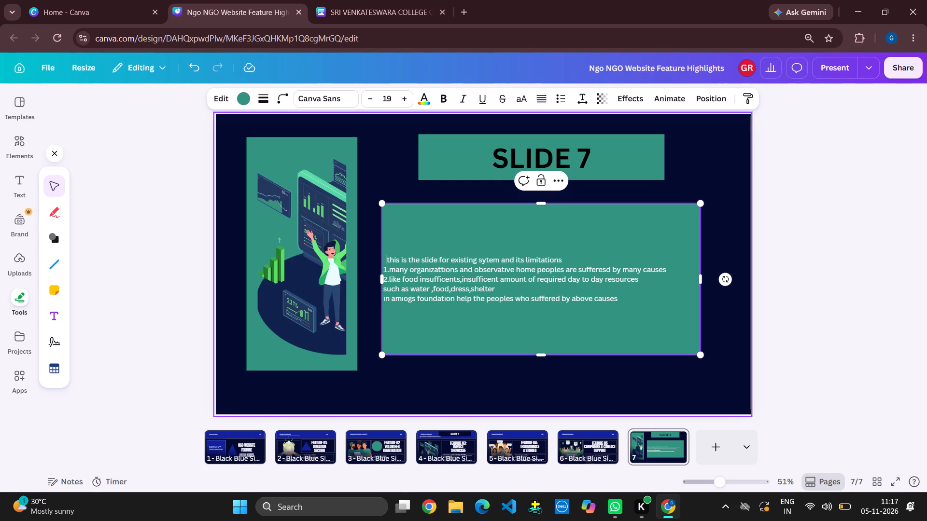
Indent the body line numbered 1 by nine spaces so it roughly lines up beneath the first line.
key(Down)
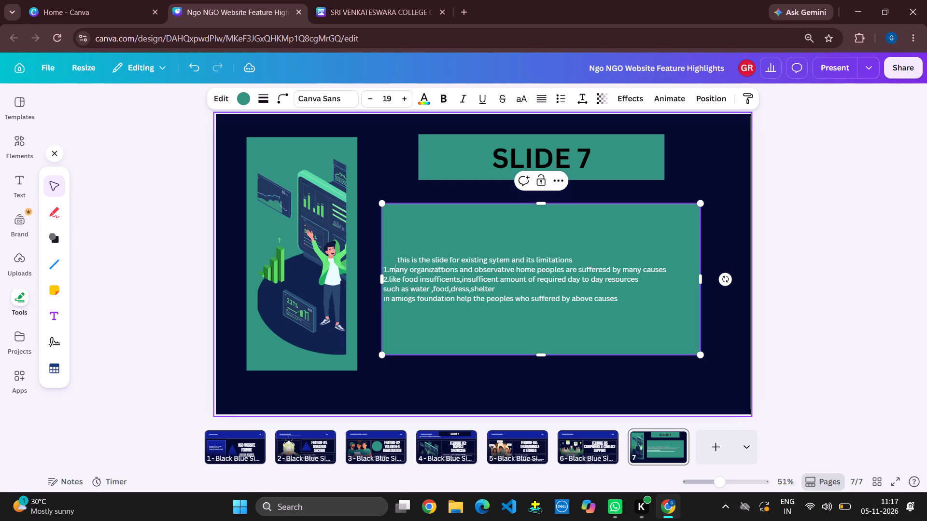
key(Left)
key(Left)
key(Left)
key(space)
key(space)
key(space)
key(space)
key(space)
key(space)
key(space)
key(space)
key(space)
key(space)
key(space)
key(space)
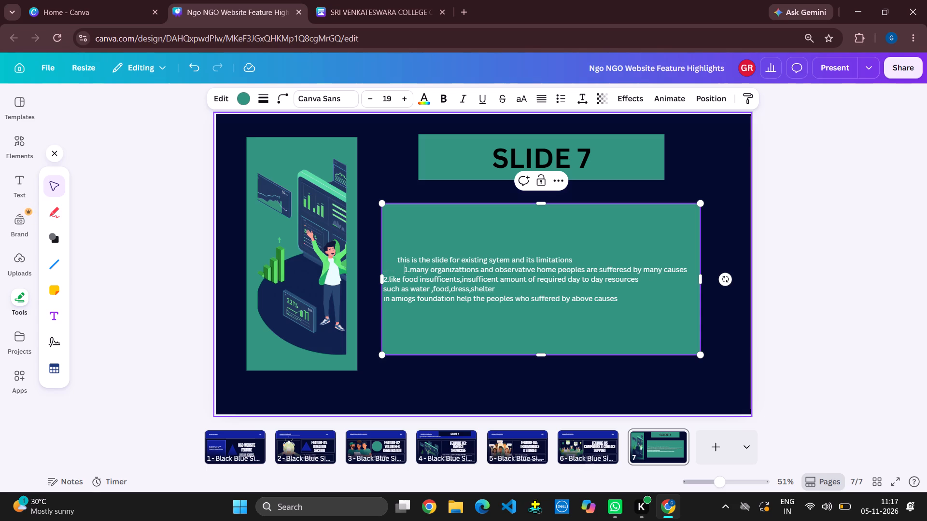
key(BackSpace)
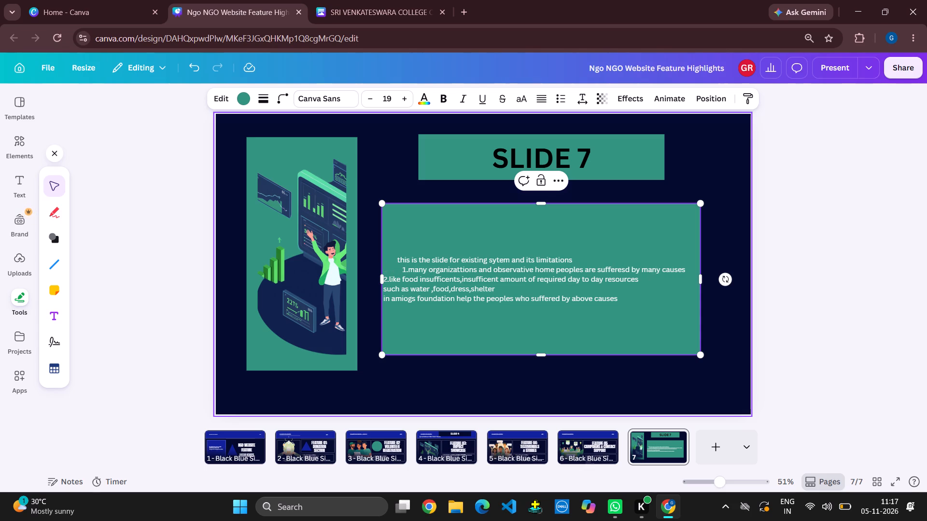
key(BackSpace)
key(BackSpace)
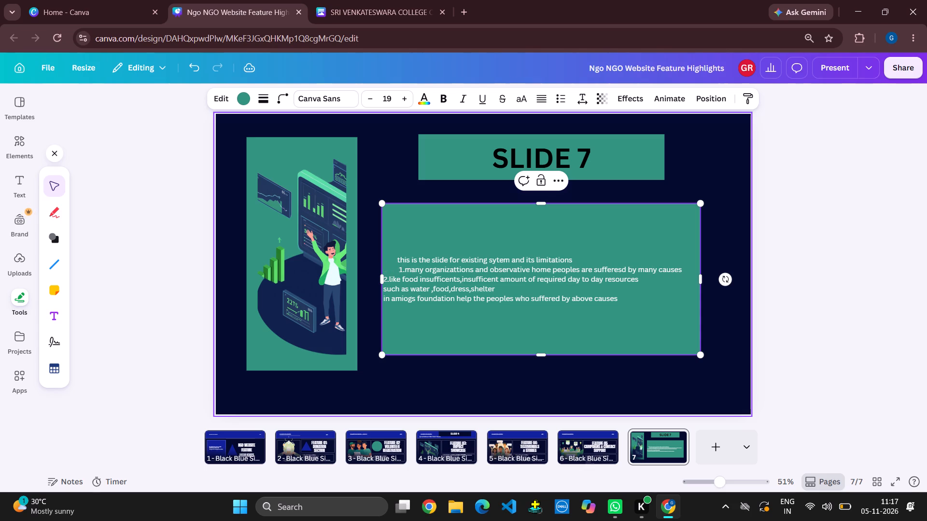
Indent the body line numbered 2 by nine spaces to line up with line 1.
key(Down)
key(Left)
key(Left)
key(Left)
key(Left)
key(Left)
key(Left)
key(Left)
key(Left)
key(space)
key(space)
key(space)
key(space)
key(space)
key(space)
key(space)
key(space)
key(space)
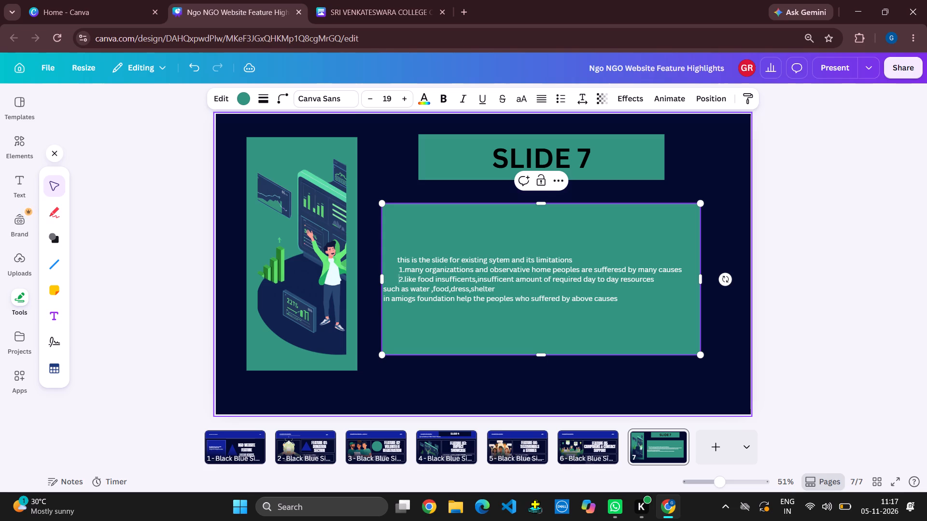
Indent the "such as water ,food,dress,shelter" line by ten spaces.
key(Down)
key(Left)
key(Left)
key(Left)
key(Left)
key(space)
key(space)
key(space)
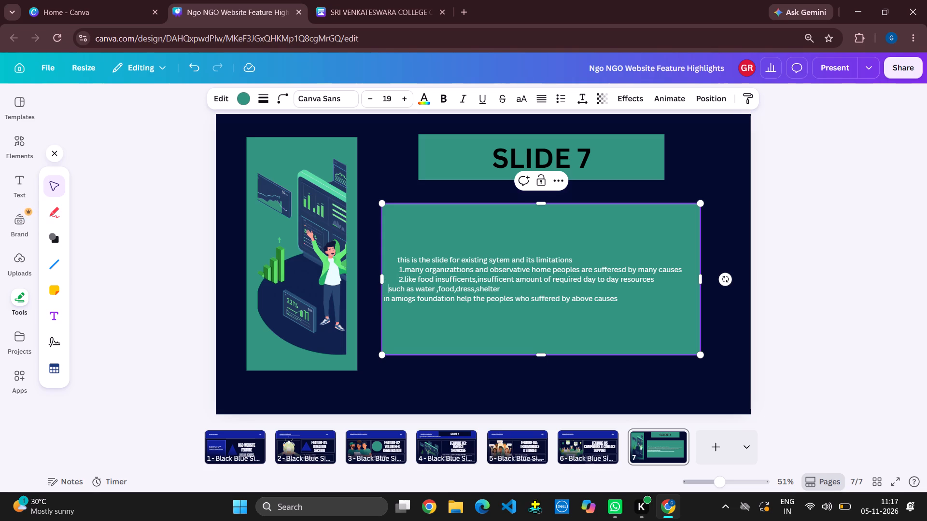
key(space)
key(space)
key(space)
key(space)
key(space)
key(space)
key(space)
Add twelve spaces near the start of the last body line to indent it.
key(Down)
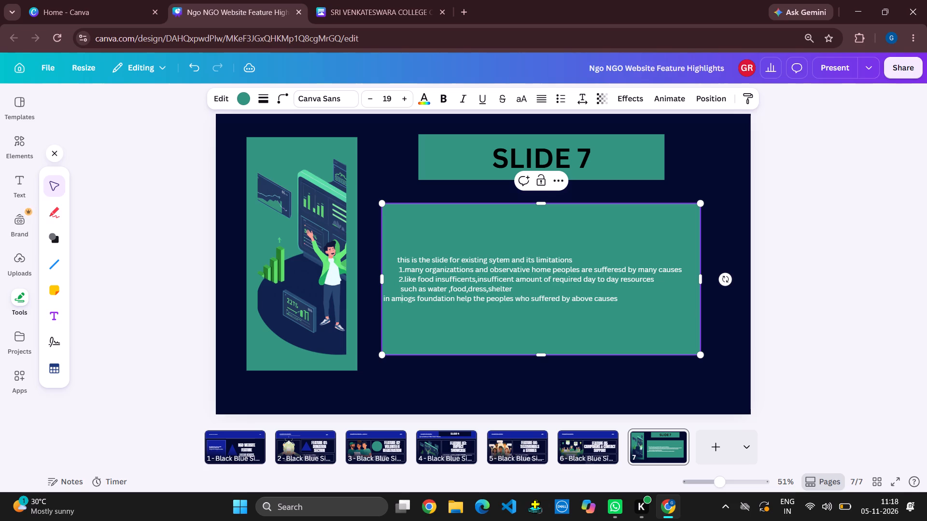
key(Left)
key(Left)
key(Left)
key(Left)
key(space)
key(space)
key(space)
key(space)
key(space)
key(space)
key(space)
key(space)
key(space)
key(space)
key(space)
key(space)
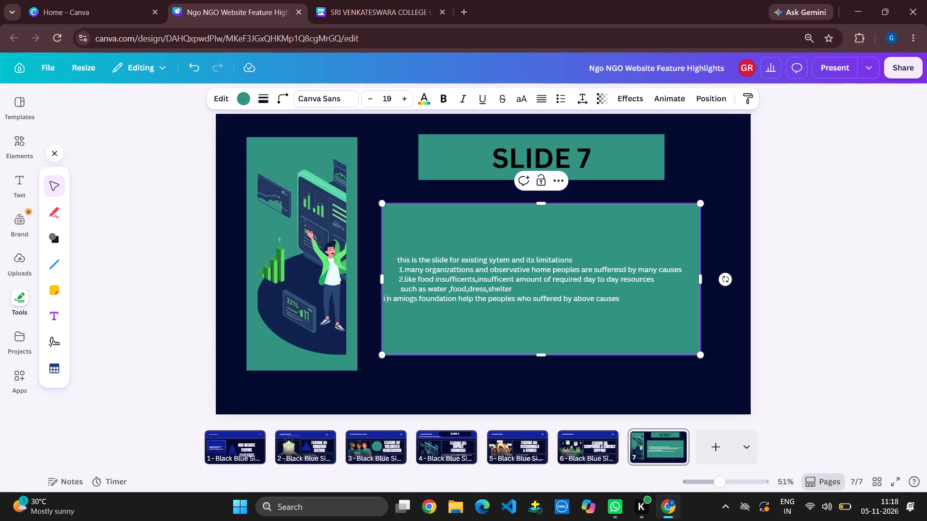
Remove the stray "i" and a surplus space from the last line's indent, and retype "i" before "n" to restore "in".
key(Left)
key(Left)
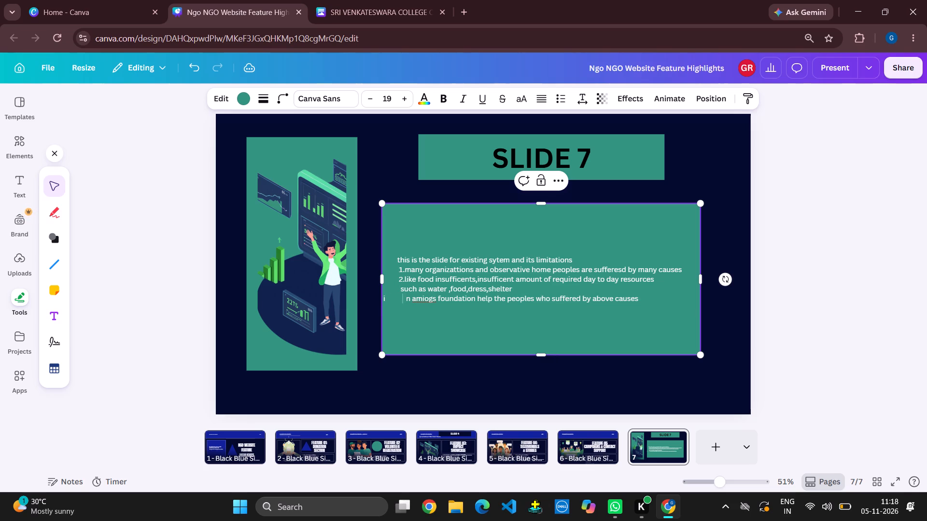
key(Left)
key(Left)
key(Left)
key(Left)
key(Left)
key(Left)
key(Left)
key(Left)
key(Left)
key(Left)
key(BackSpace)
key(Right)
key(Right)
key(Right)
key(Right)
key(Right)
key(Right)
key(Right)
key(Right)
key(Right)
key(Right)
key(Right)
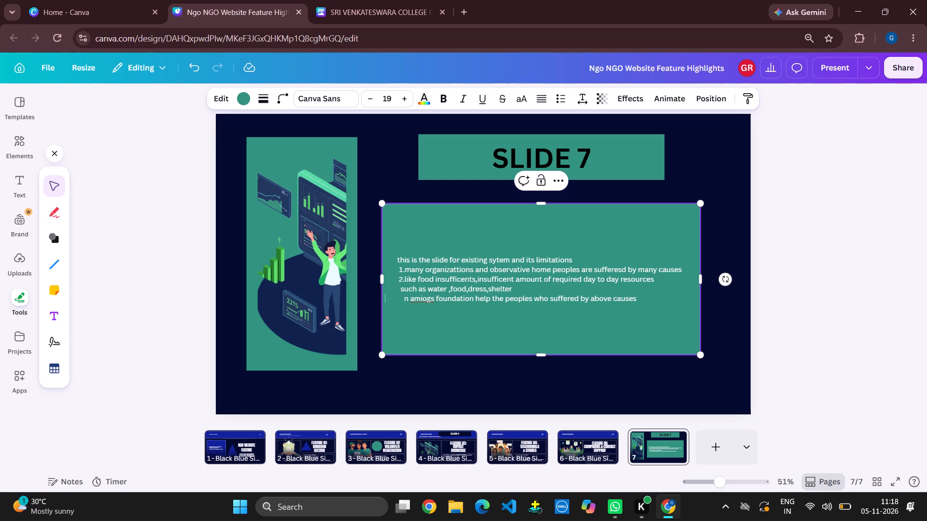
key(Right)
key(Right)
key(Right)
key(BackSpace)
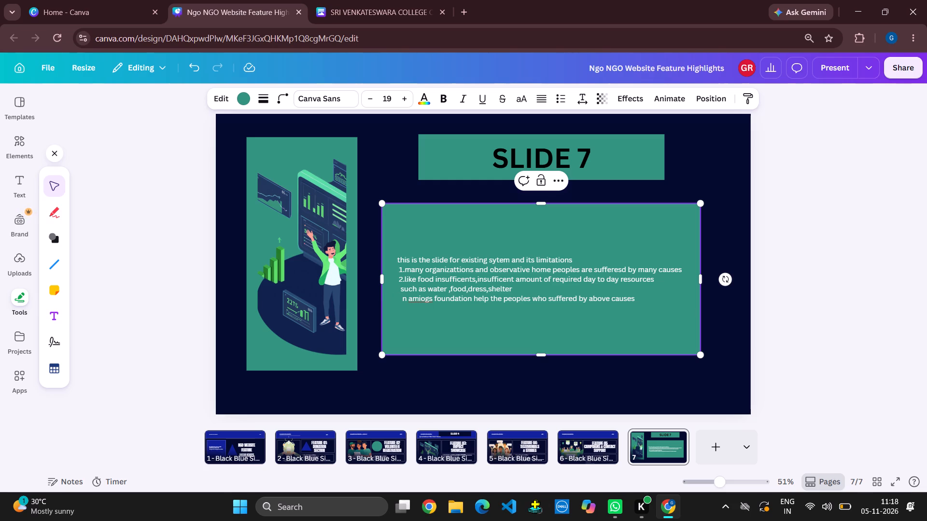
key(Right)
key(Right)
key(i)
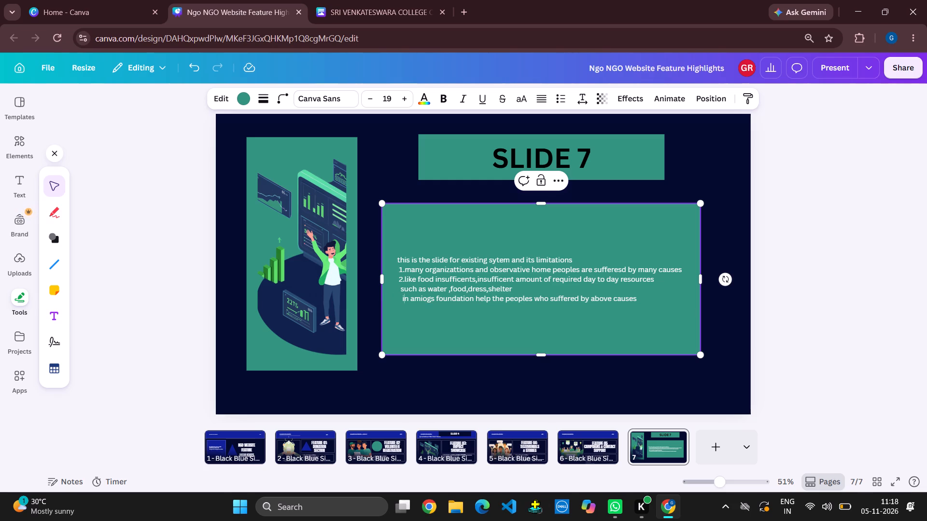
key(Left)
Delete one surplus space before "in amiogs foundation" to align the last body line with the line above.
key(BackSpace)
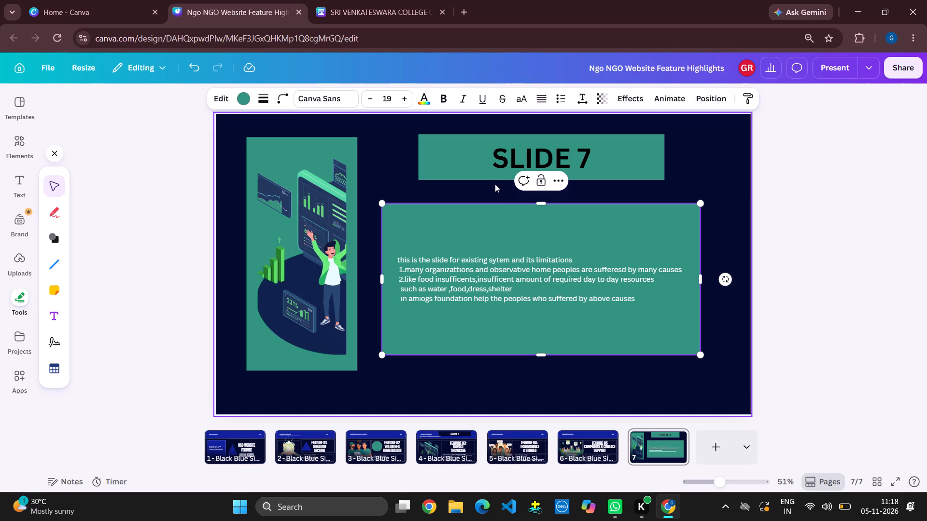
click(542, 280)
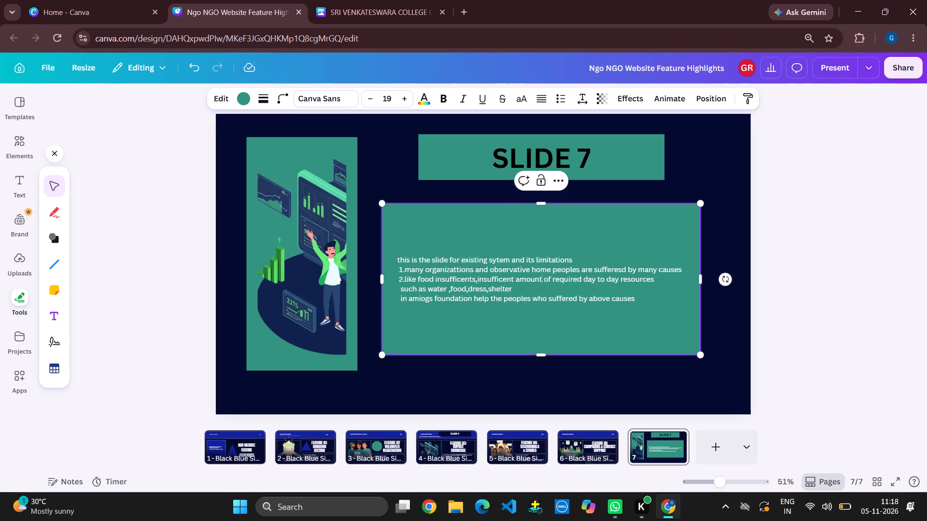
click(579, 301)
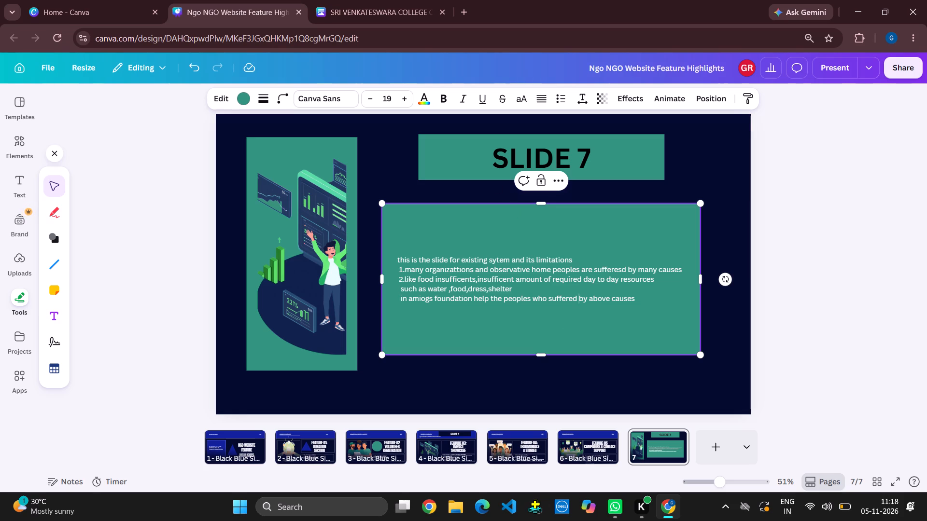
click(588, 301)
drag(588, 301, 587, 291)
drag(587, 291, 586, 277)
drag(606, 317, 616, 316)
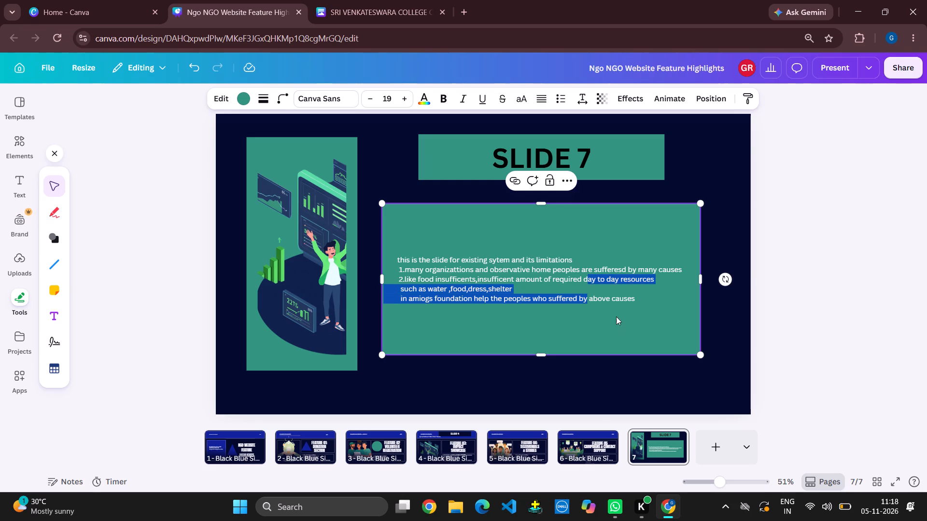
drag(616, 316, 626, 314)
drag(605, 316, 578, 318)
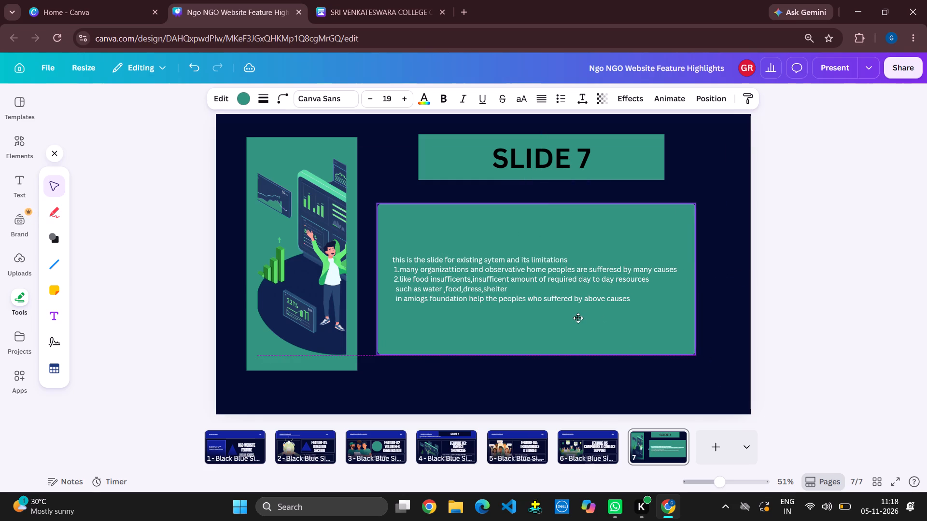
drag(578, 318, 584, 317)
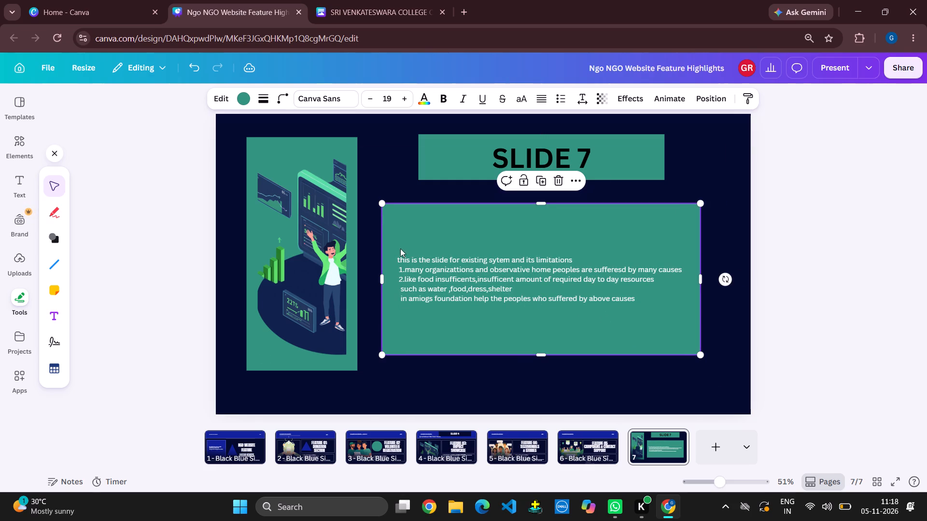
Indent the opening body line by two spaces and the lines numbered 1 and 2 by one space each.
click(398, 257)
key(space)
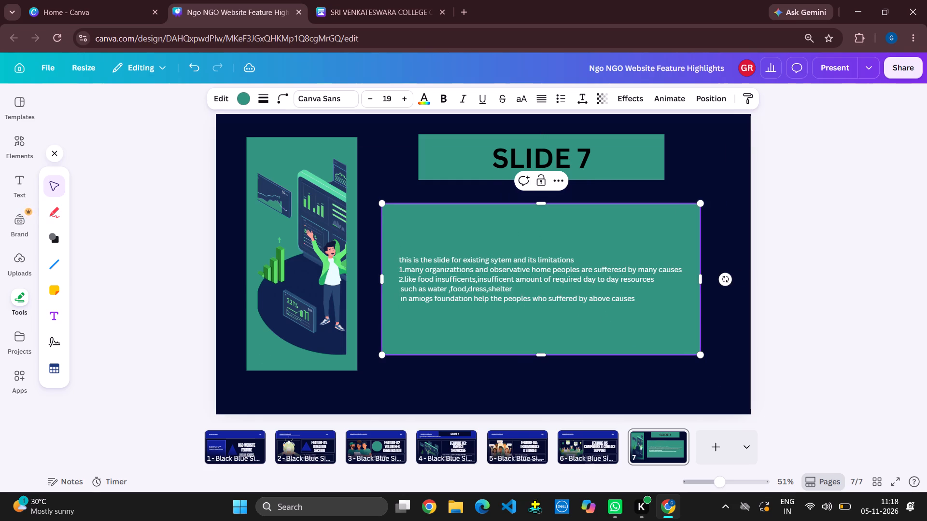
key(space)
key(Down)
key(space)
key(Down)
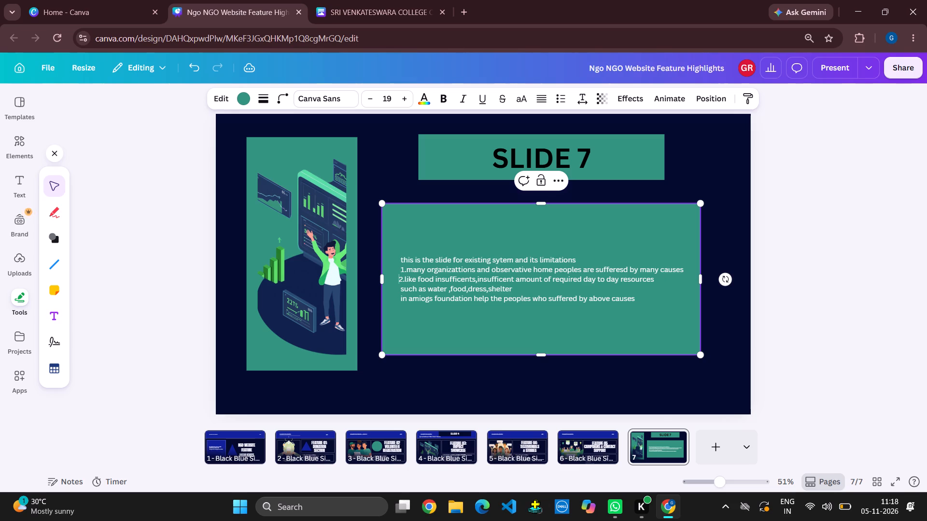
key(space)
key(Down)
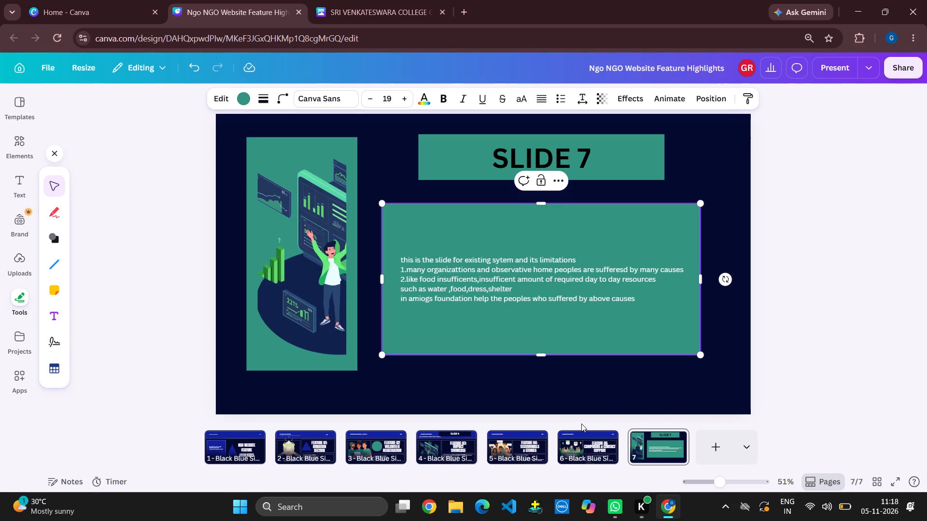
Draw a straight horizontal line below the body text box, starting at the illustration panel's lower corner and level with its bottom edge.
click(56, 259)
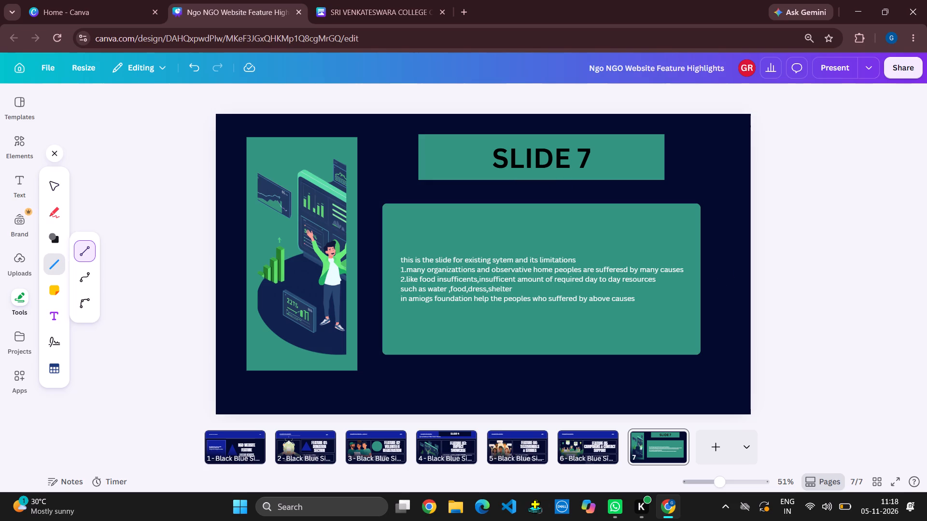
click(444, 368)
drag(660, 375, 578, 380)
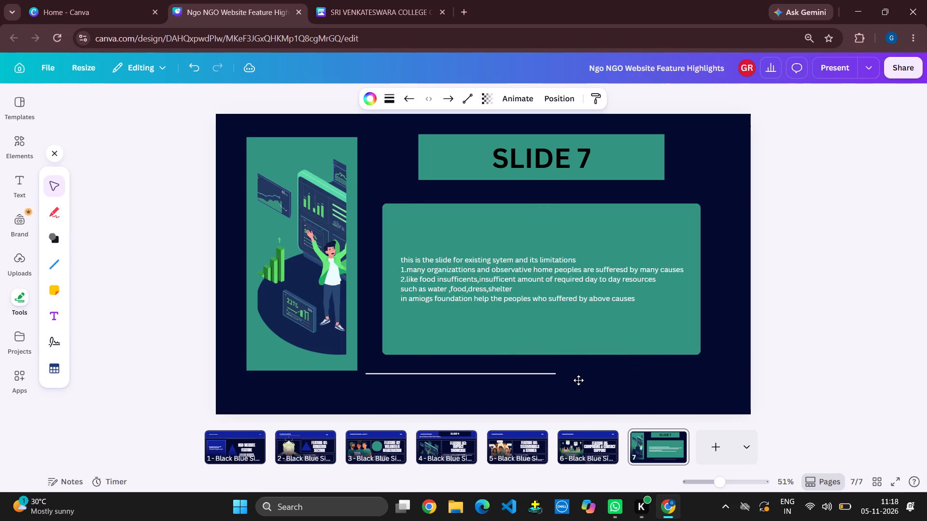
drag(578, 380, 580, 377)
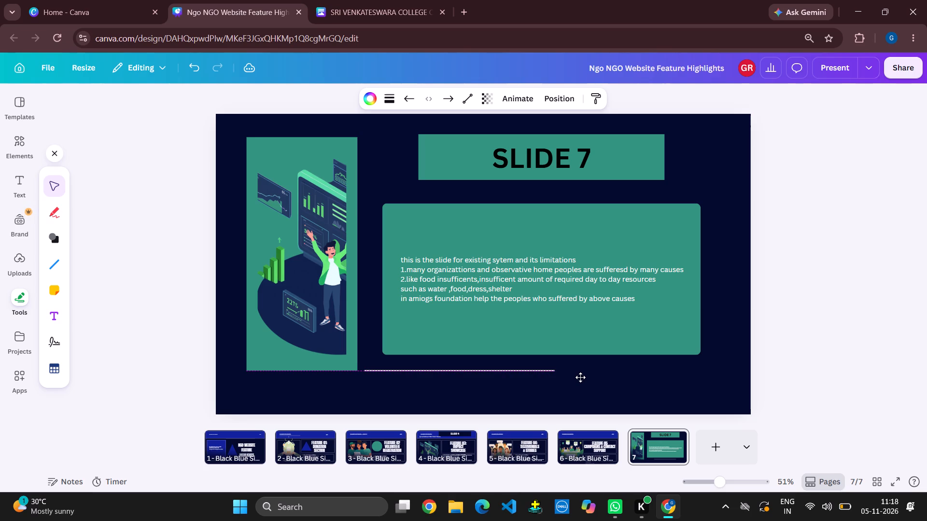
drag(580, 377, 576, 379)
click(620, 395)
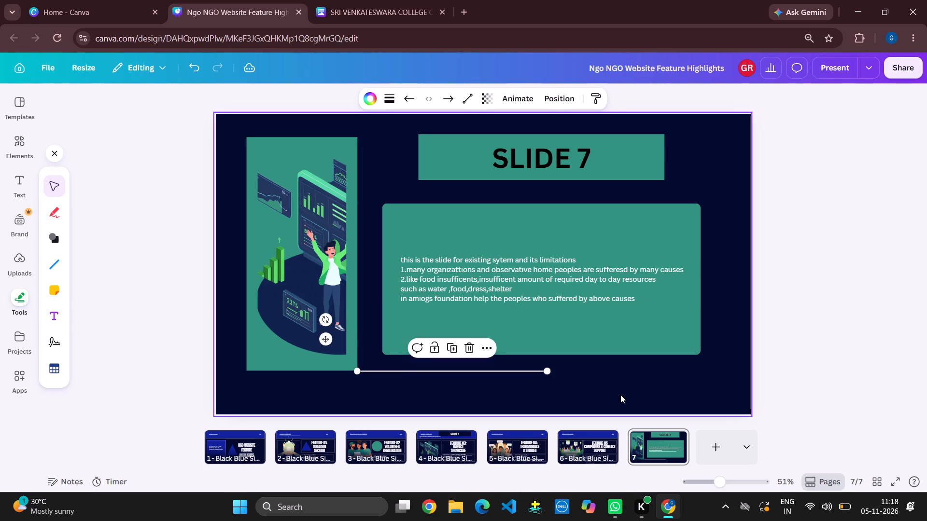
Add a blank slide 8 after slide 7 and insert a table with three columns and four rows.
click(713, 444)
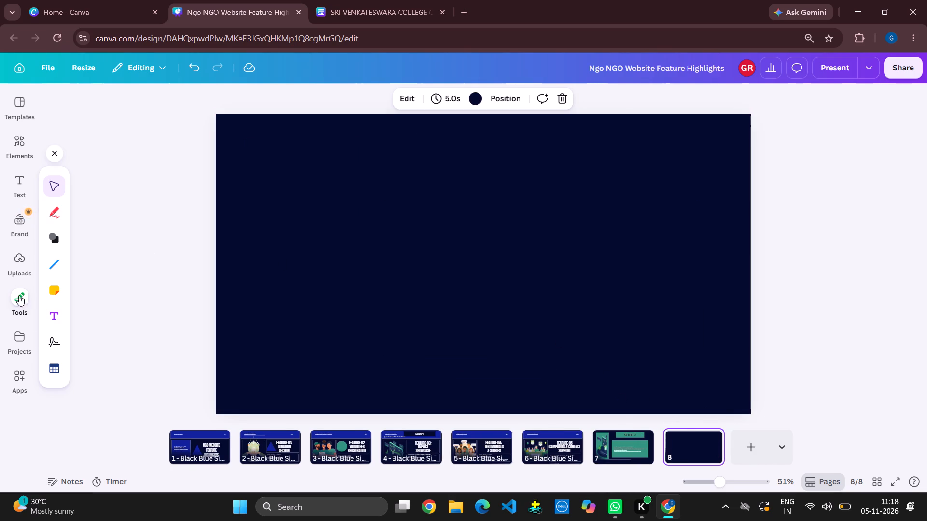
click(56, 367)
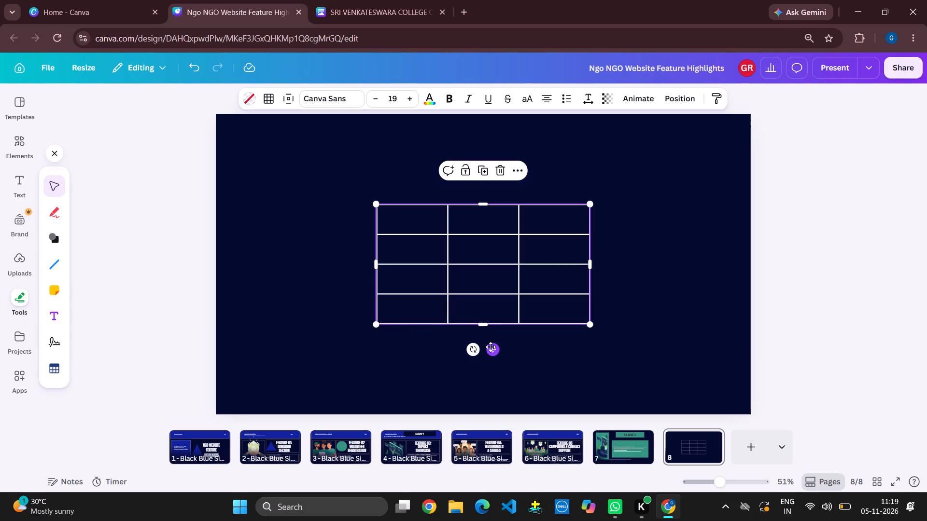
Move the table towards the slide's upper-left corner and enlarge it to fill most of slide 8.
drag(491, 347, 380, 284)
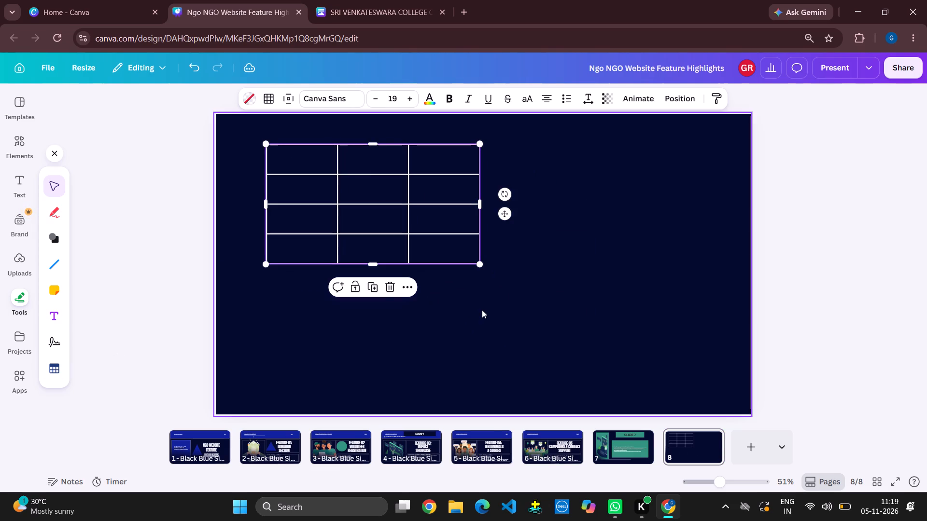
click(482, 310)
click(432, 243)
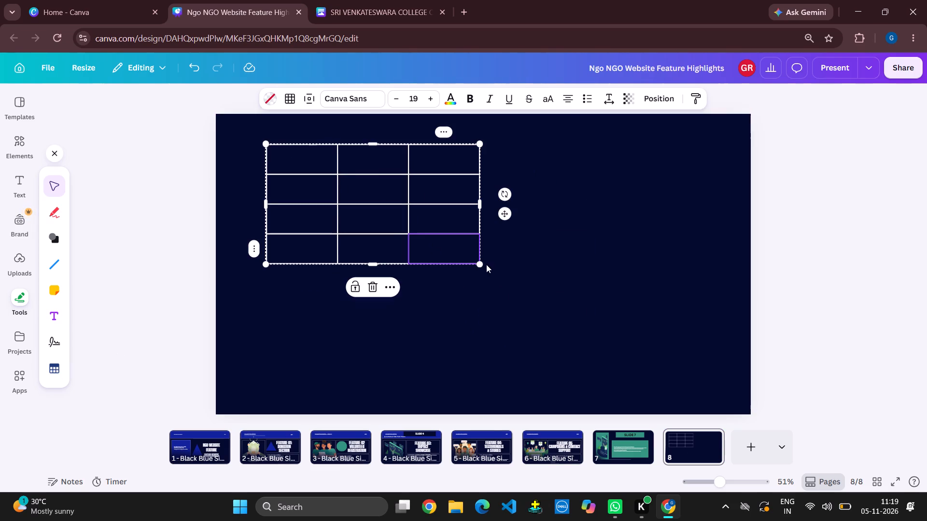
drag(476, 266, 570, 337)
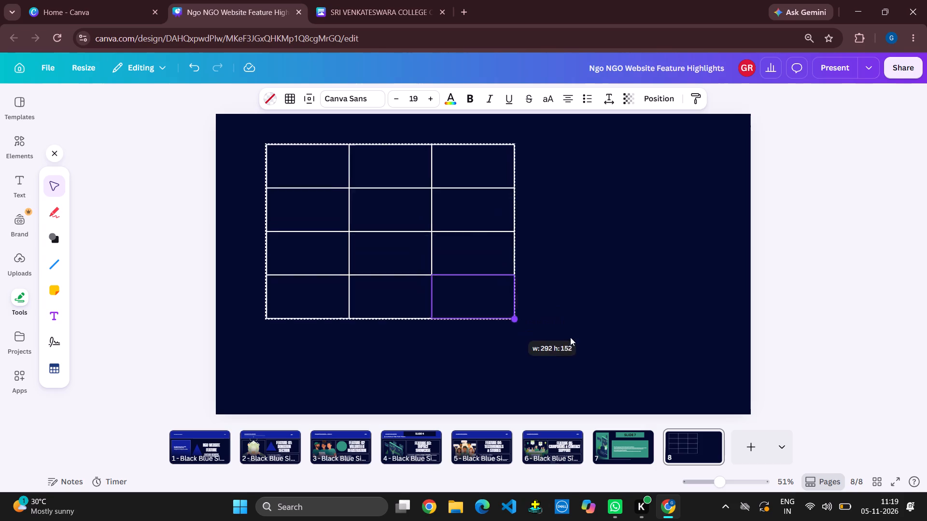
drag(570, 337, 692, 379)
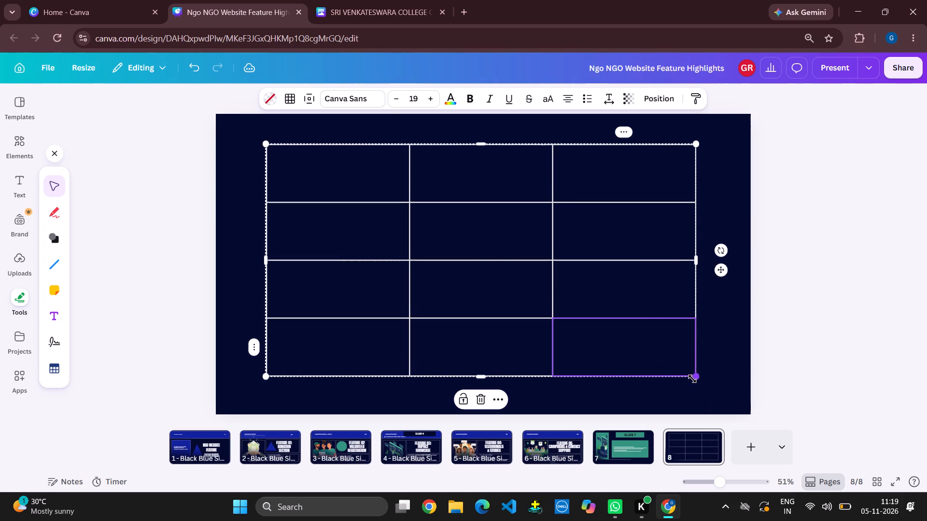
Add one column and one row to the table, making it four columns by five rows.
right_click(352, 191)
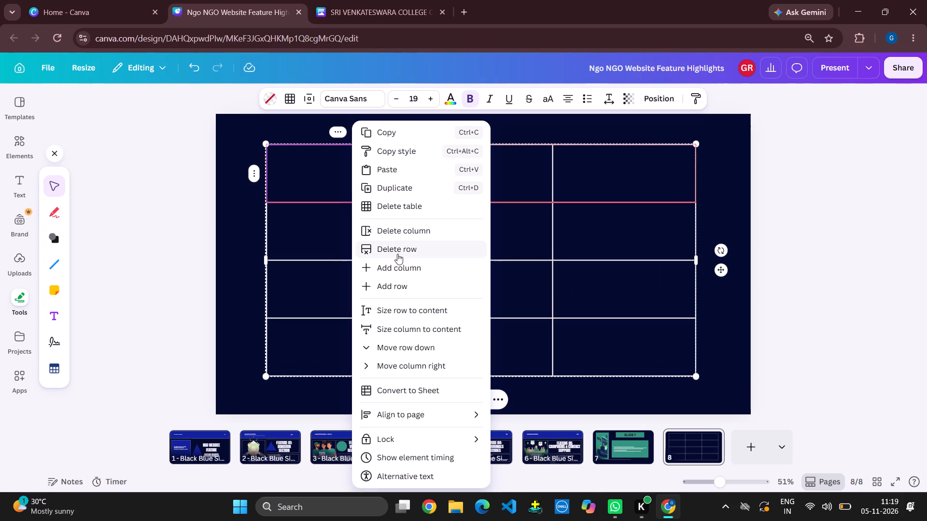
click(402, 263)
right_click(402, 263)
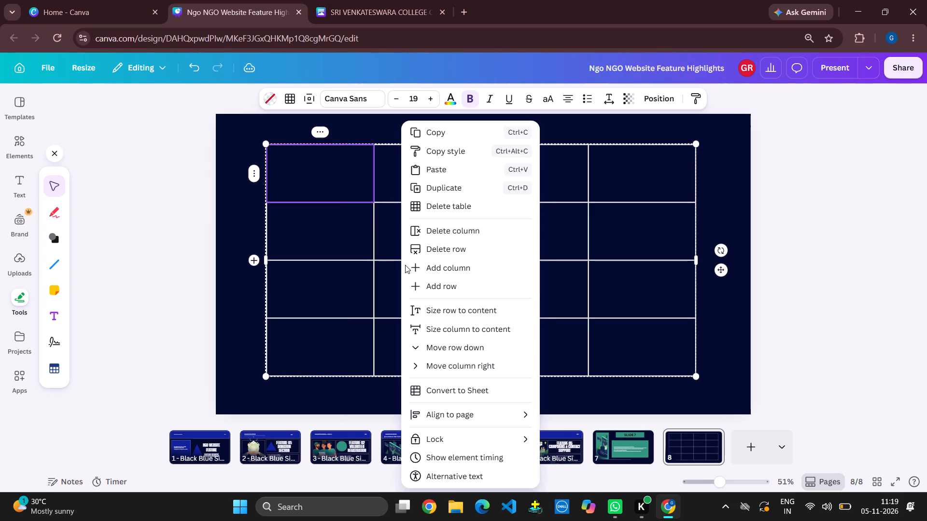
click(426, 285)
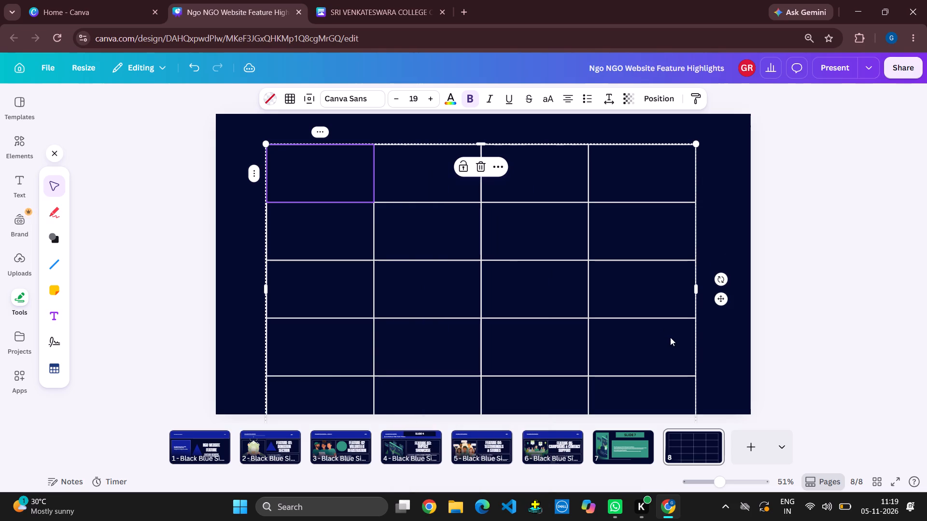
Shorten the table's last row and reposition the table so that it fits centred within slide 8.
drag(720, 299, 697, 210)
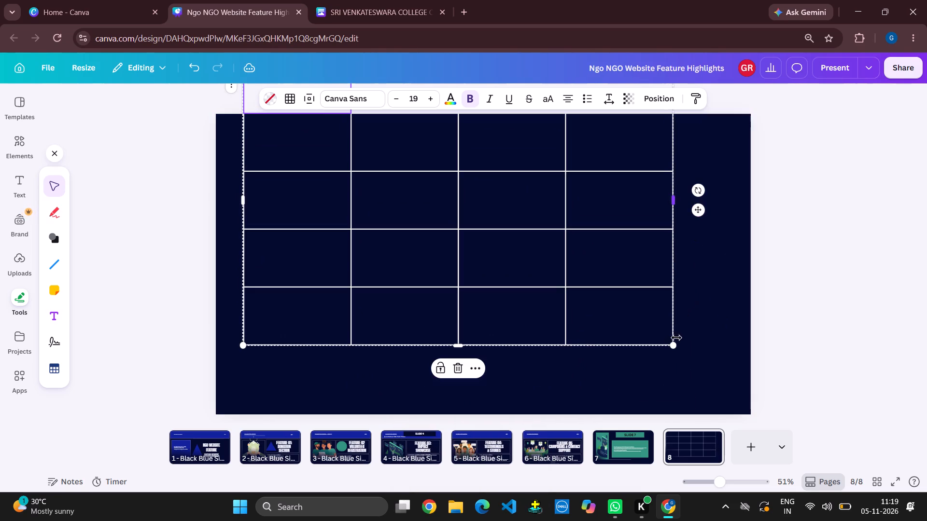
drag(659, 346, 653, 312)
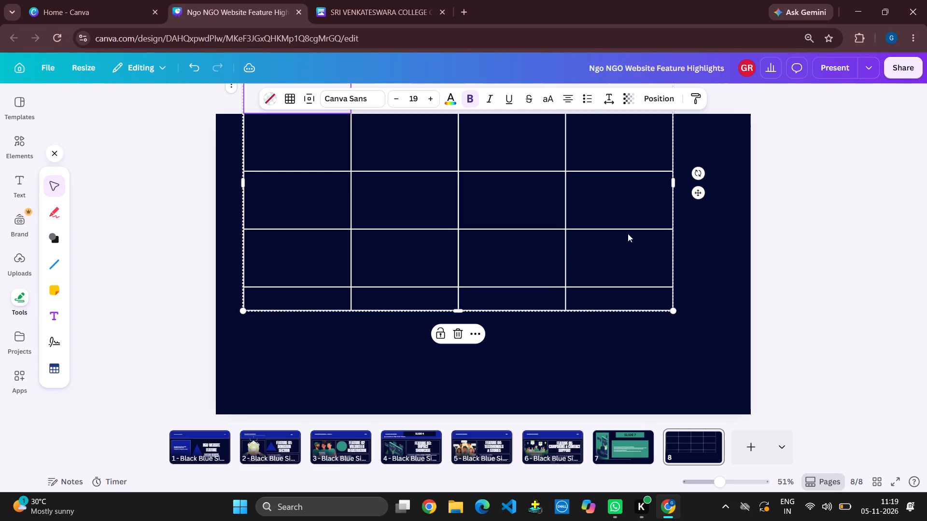
drag(693, 193, 715, 284)
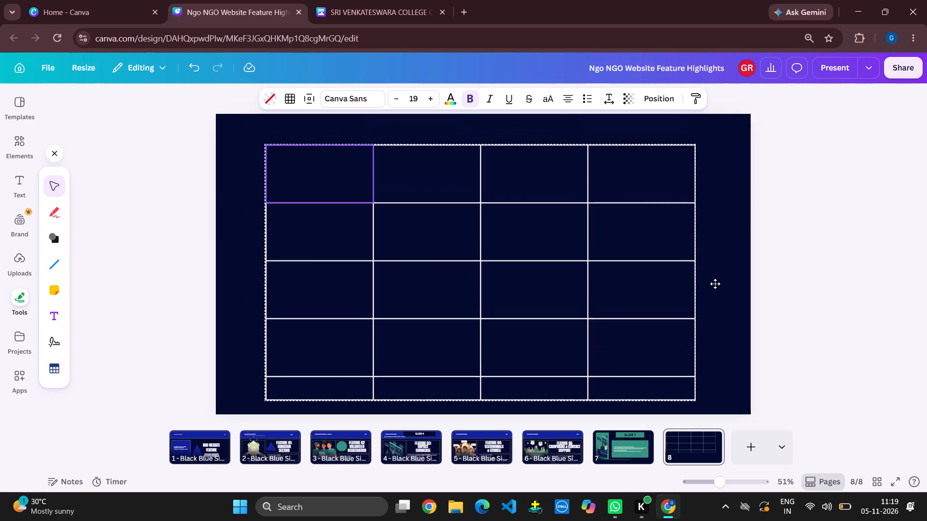
drag(715, 284, 712, 272)
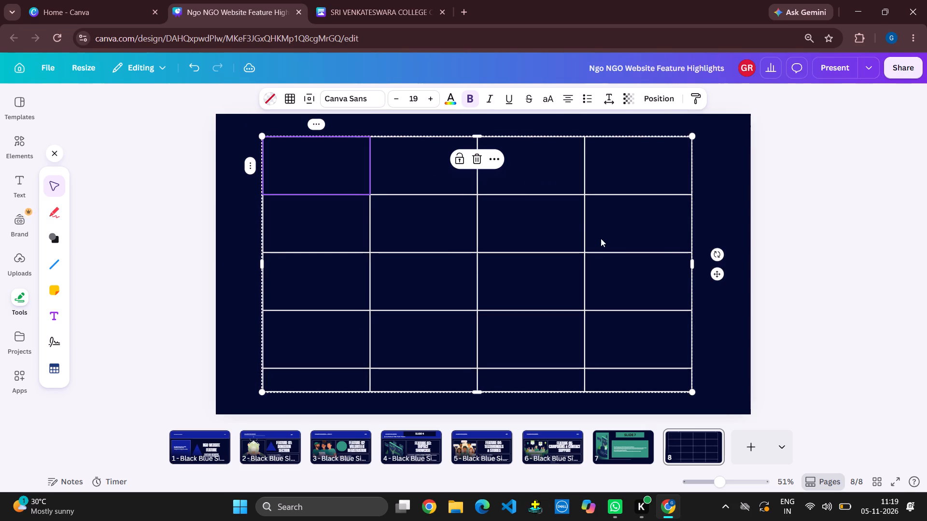
Adjust the heights of the table's five rows on slide 8 so that they are roughly equal.
drag(560, 194, 558, 172)
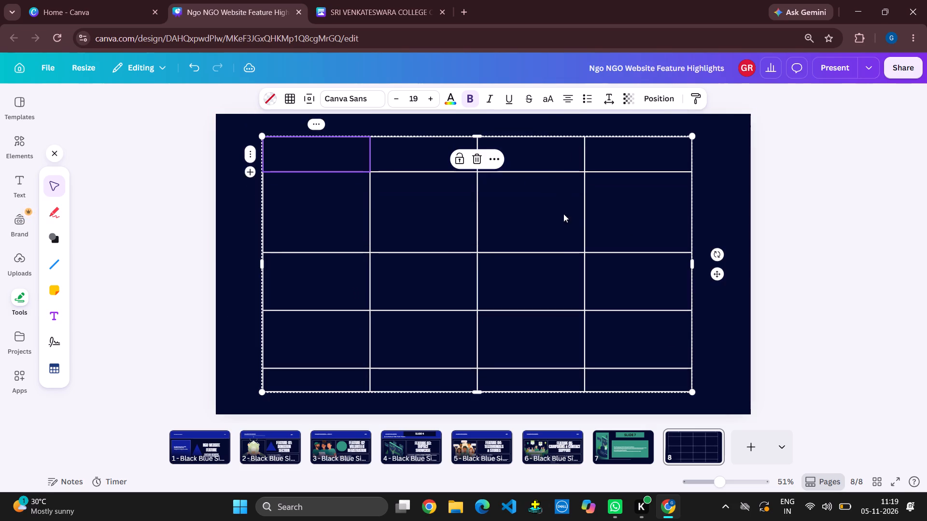
drag(561, 253, 562, 217)
drag(562, 316, 562, 272)
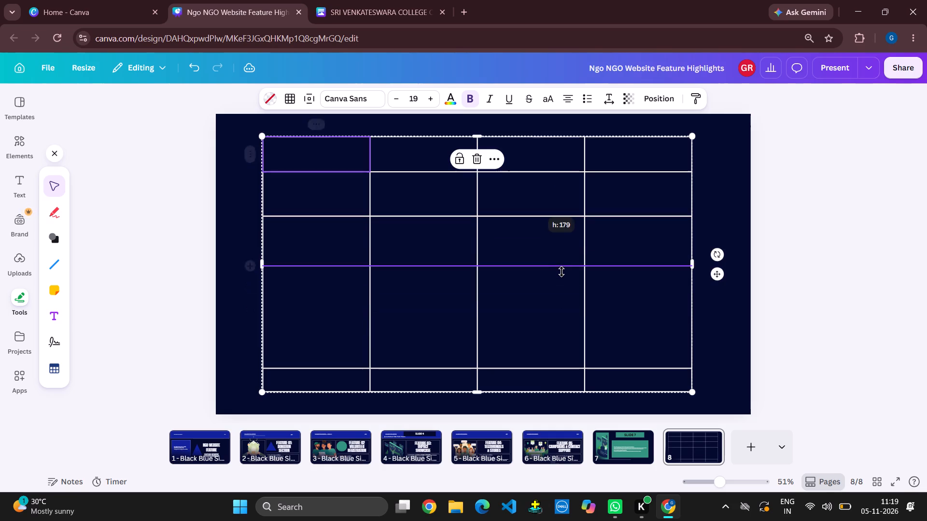
drag(555, 370, 555, 342)
drag(554, 339, 554, 343)
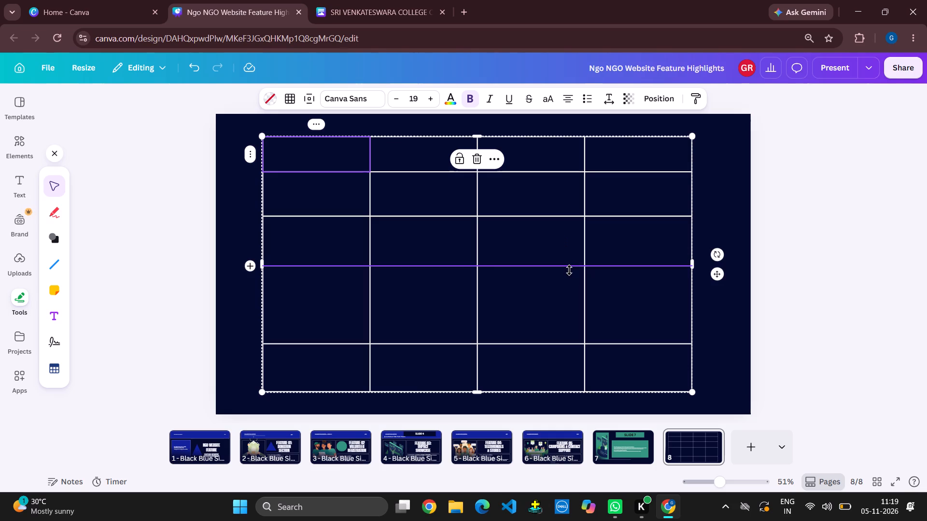
drag(569, 270, 577, 297)
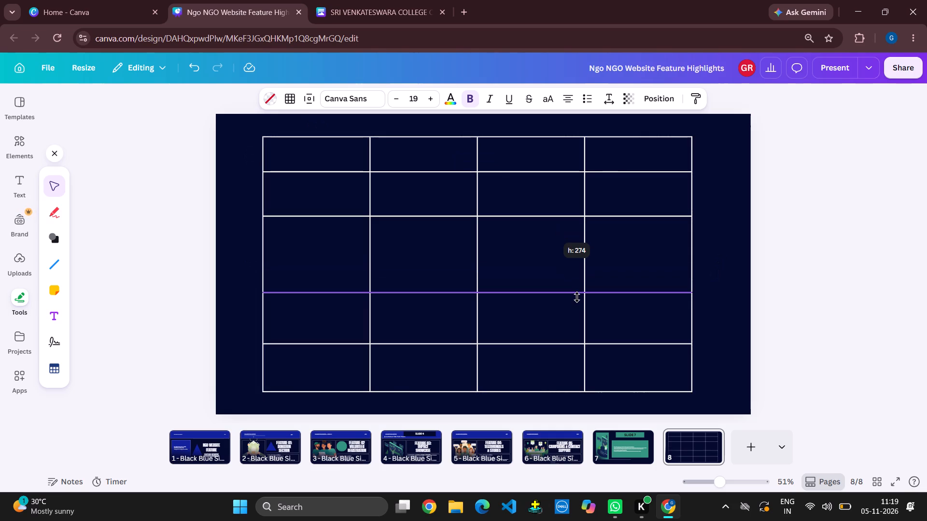
drag(577, 297, 577, 295)
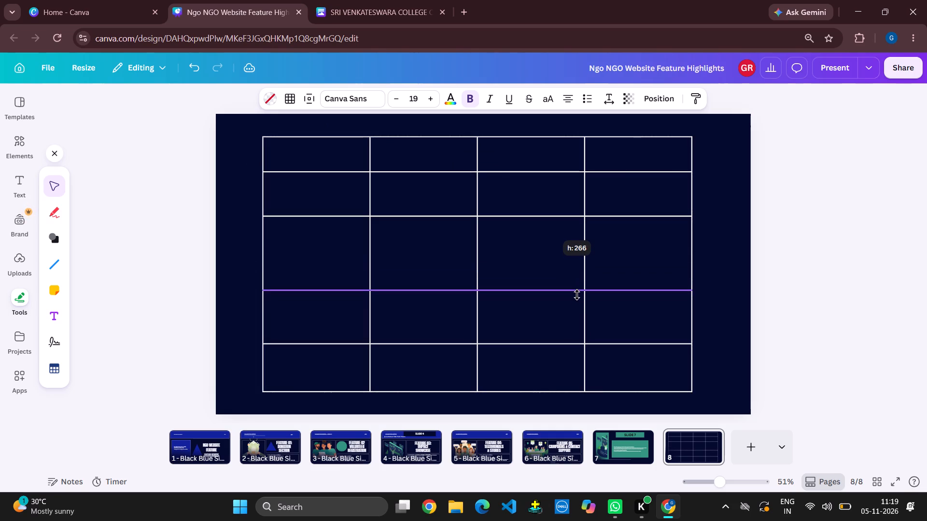
drag(577, 295, 577, 295)
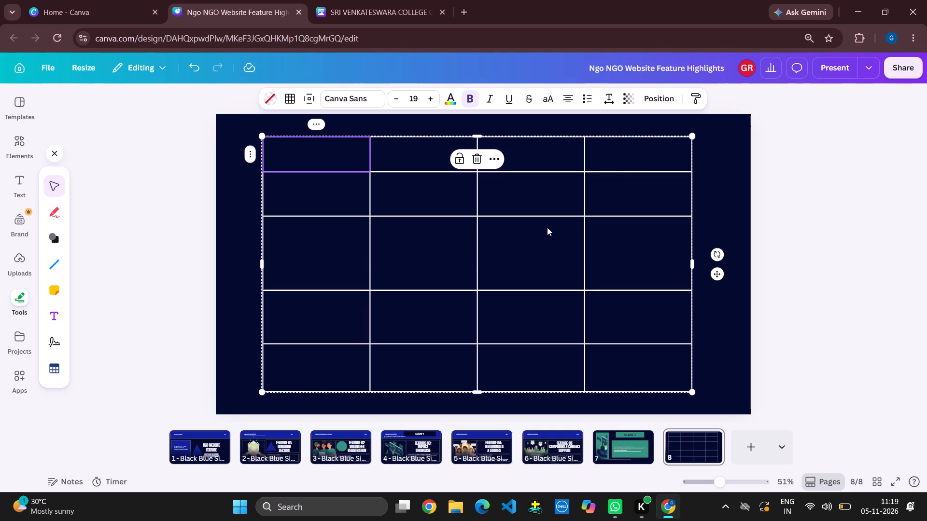
drag(547, 220, 549, 240)
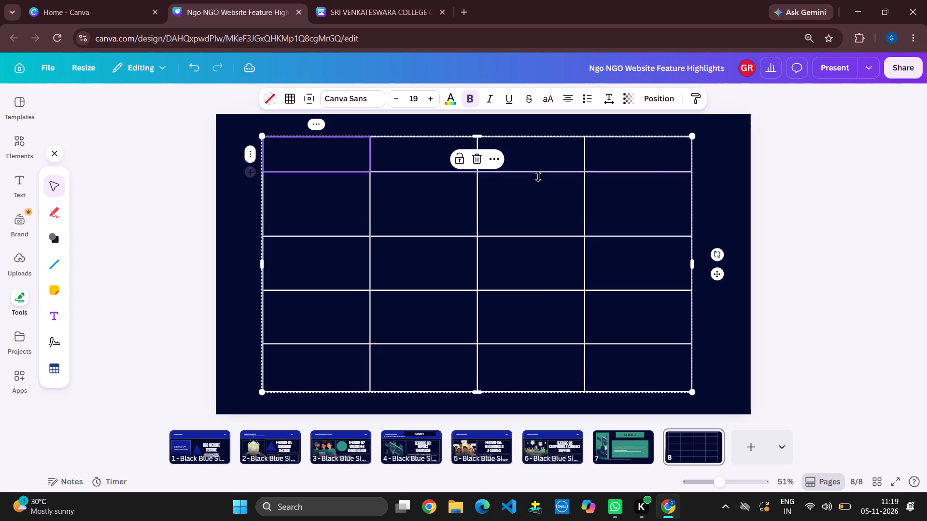
drag(540, 175, 540, 190)
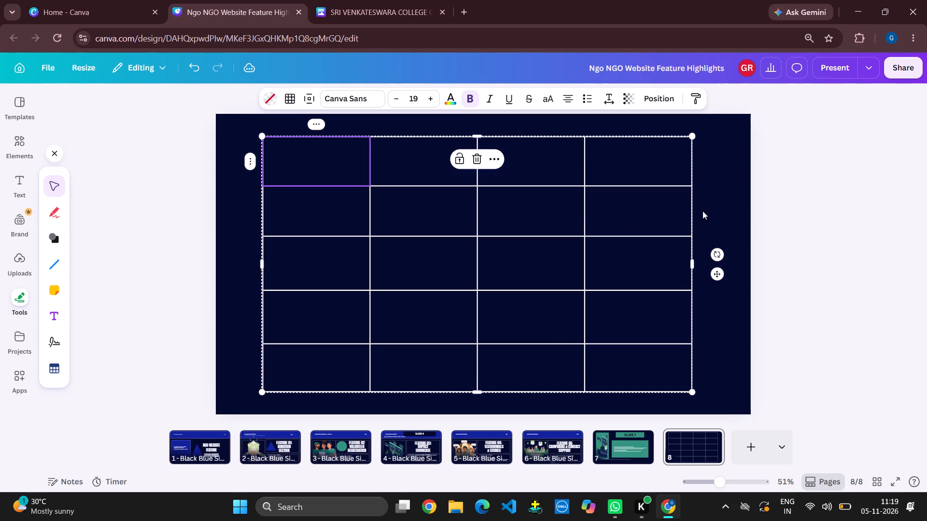
click(712, 209)
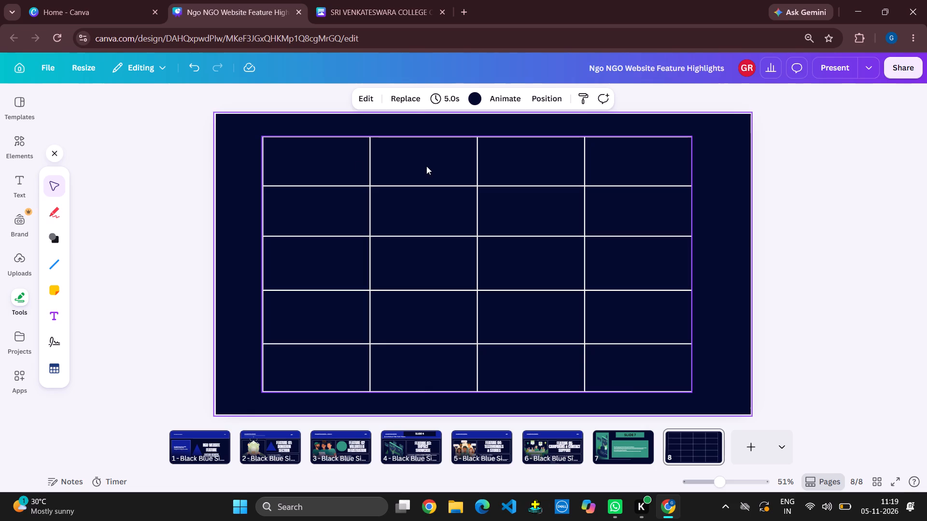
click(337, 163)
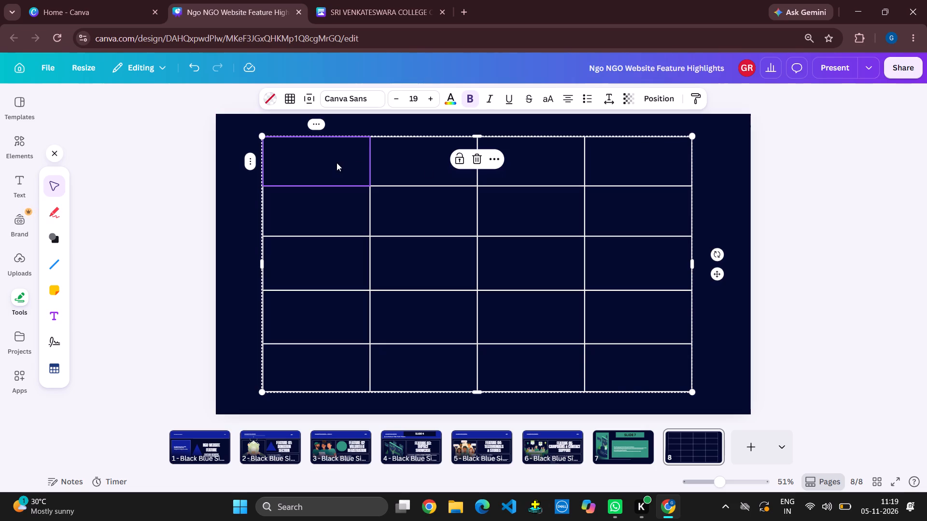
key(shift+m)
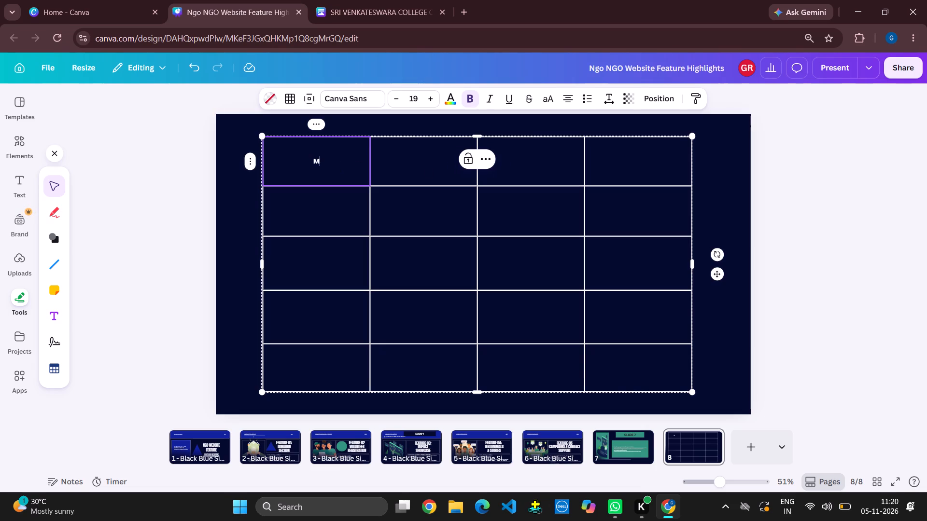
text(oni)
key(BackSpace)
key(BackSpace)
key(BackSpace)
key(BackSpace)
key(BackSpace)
Enter S.NO as the heading in the table's first column.
text(S.no)
key(BackSpace)
key(BackSpace)
key(BackSpace)
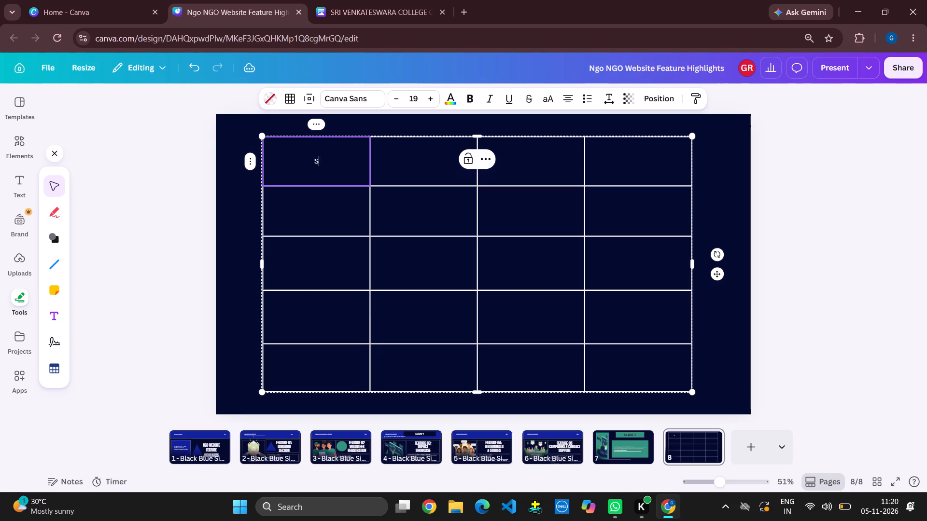
key(BackSpace)
key(shift+s)
text(.NO)
key(BackSpace)
key(BackSpace)
key(BackSpace)
key(s)
key(BackSpace)
key(BackSpace)
key(s)
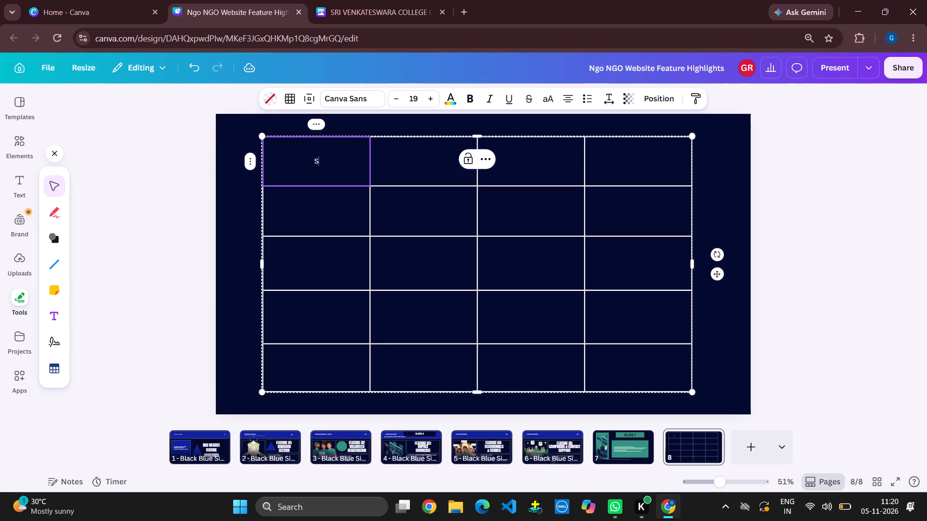
text(.NO)
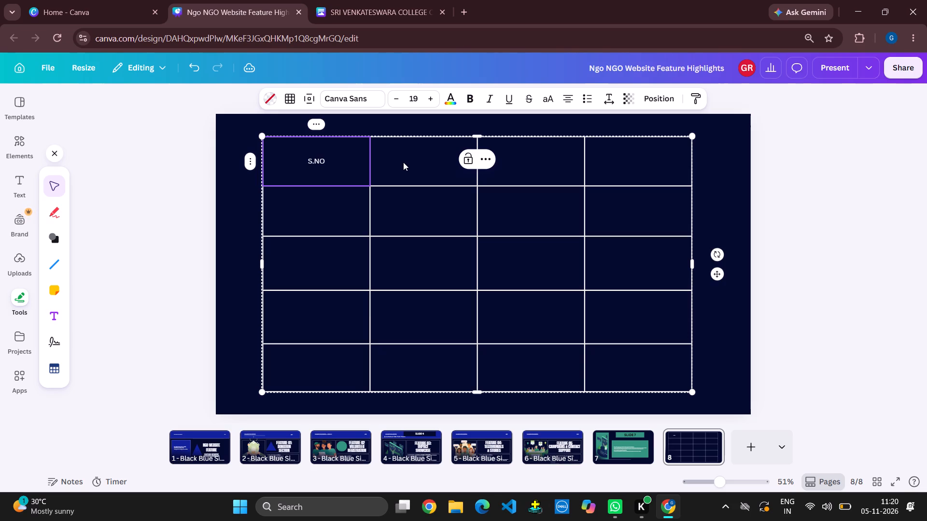
Enter the headings INDEX, PAGE NO and RESULT in the remaining three cells of the table's top row.
click(400, 159)
text(INDEX)
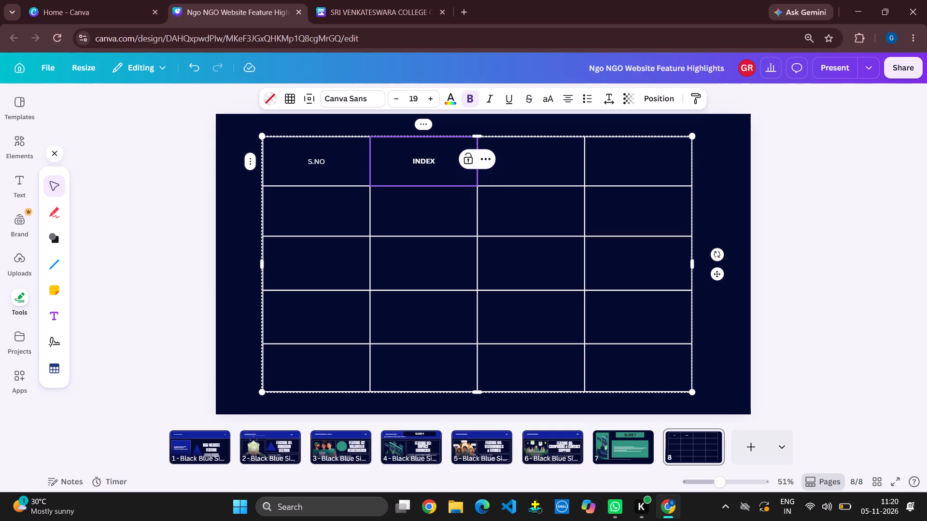
click(520, 160)
text(PAH)
key(BackSpace)
text(GE)
key(space)
text(NO)
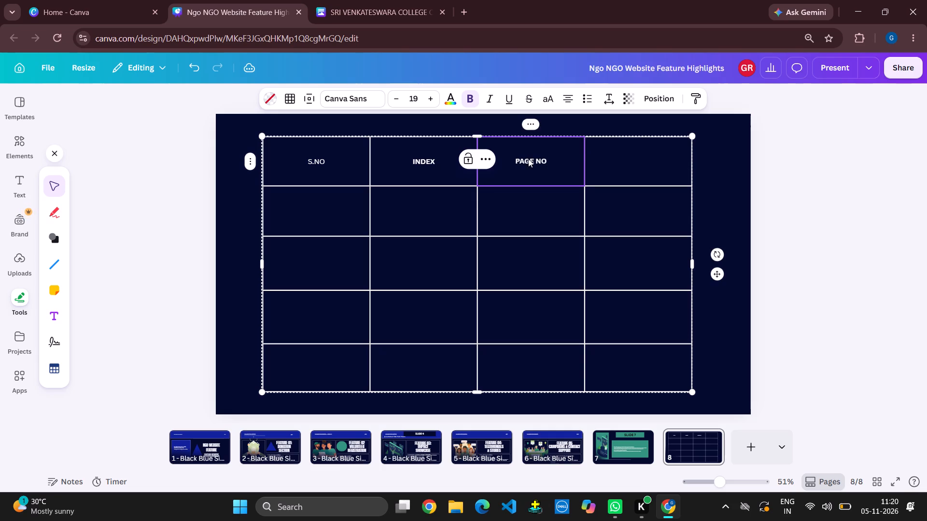
click(634, 173)
text(SI)
key(BackSpace)
key(BackSpace)
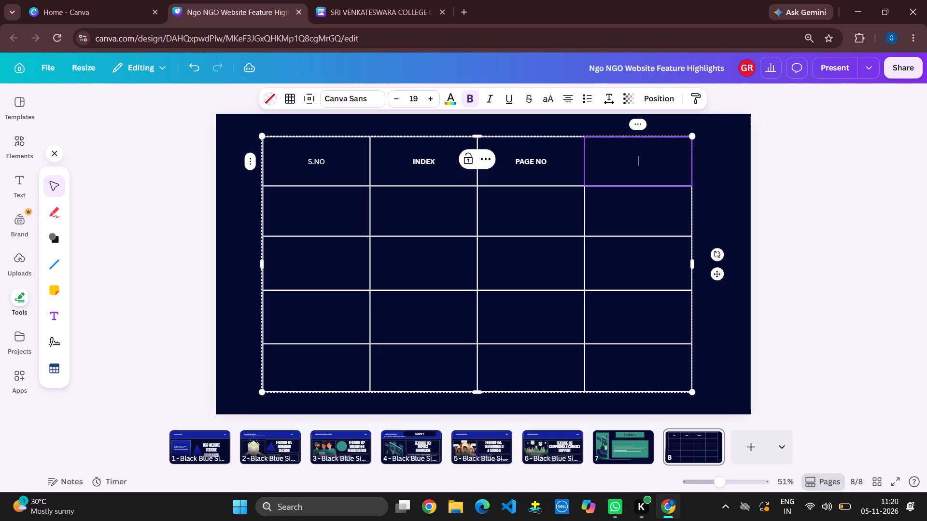
text(RESULT)
Number the four rows below the headings 1, 2, 3 and 4 in the S.NO column.
click(317, 210)
key(1)
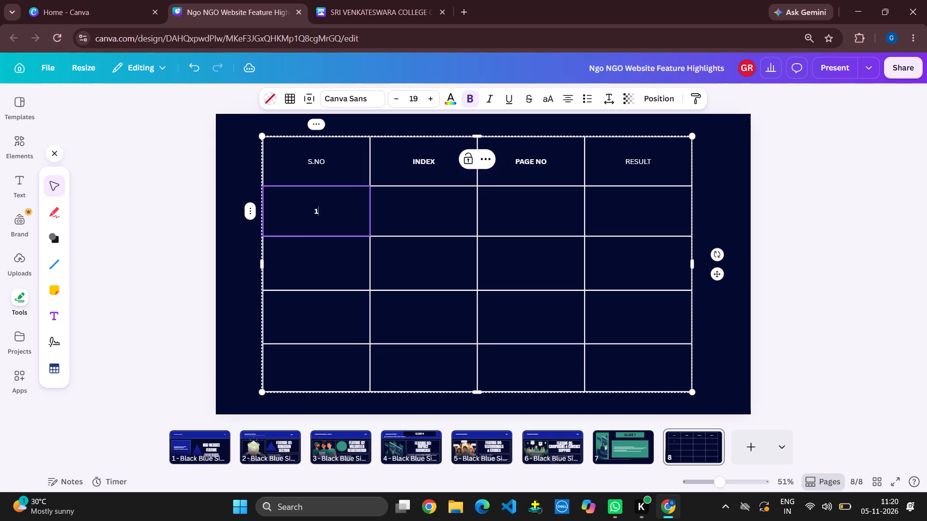
click(323, 264)
key(2)
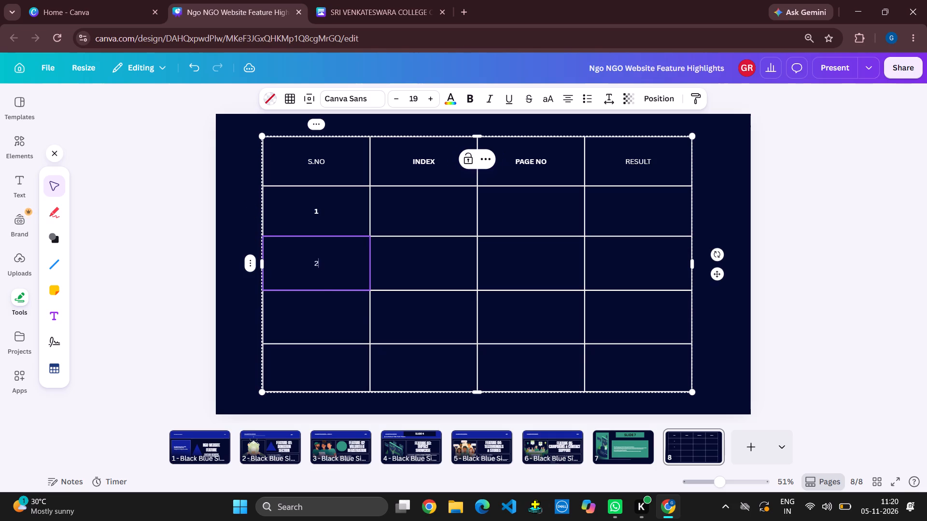
click(318, 337)
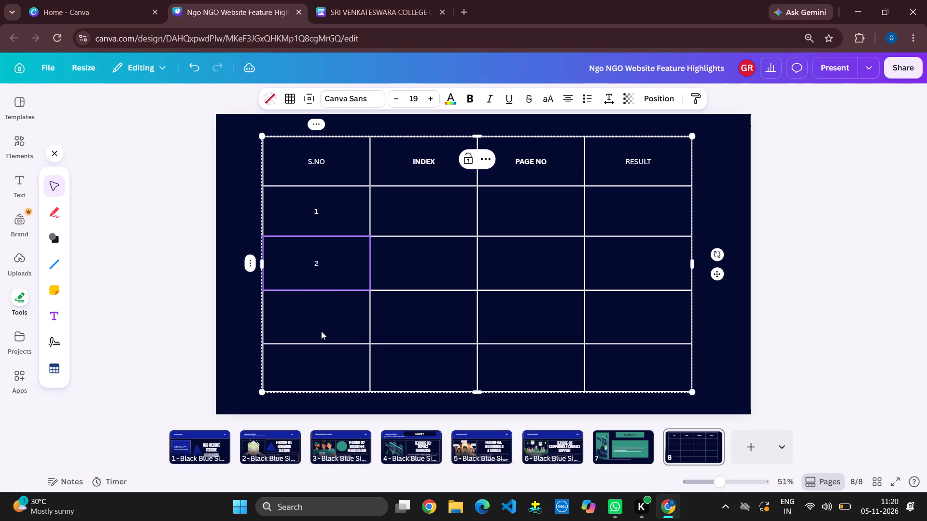
click(321, 331)
key(2)
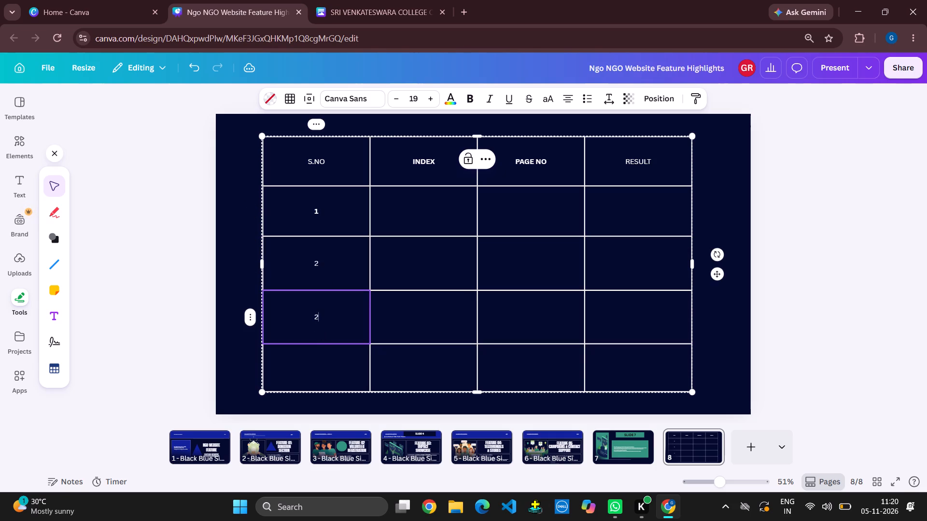
key(BackSpace)
key(3)
click(317, 360)
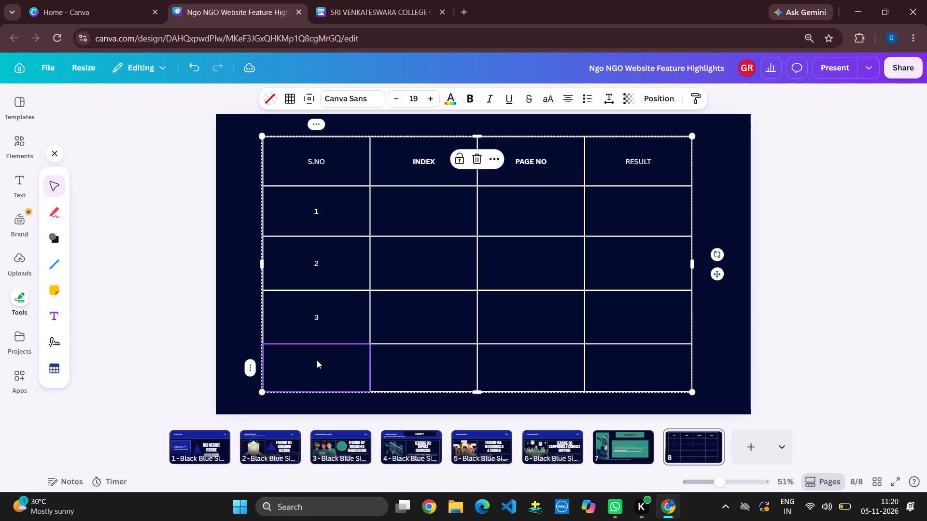
key(4)
Fill the INDEX column with EXP1, EXP2, EXP3 and EXP4 for rows 1 to 4.
click(422, 206)
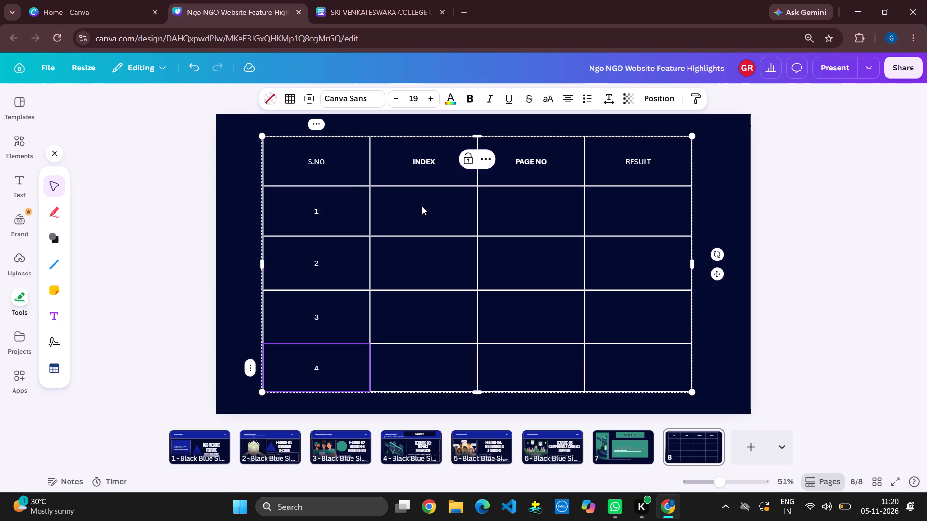
text(EXP1)
key(Down)
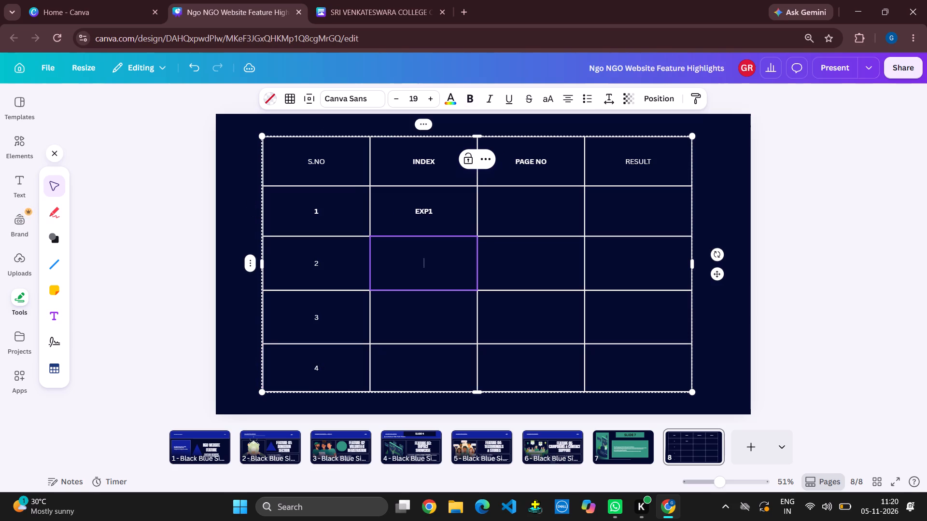
text(EXP2)
key(Down)
text(EXP3)
key(Down)
key(Up)
key(Down)
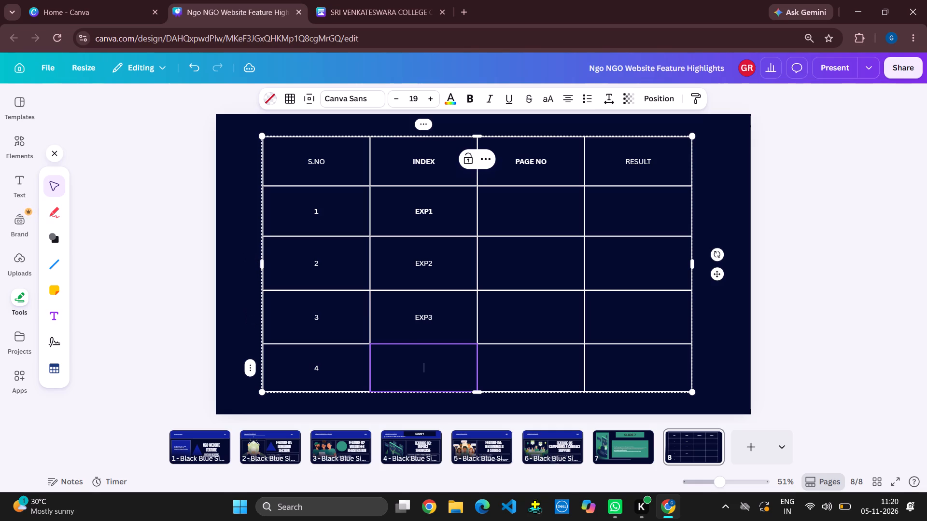
text(EXP4)
Fill the PAGE NO column with 2, 5, 9 and 12 for rows 1 to 4.
click(518, 203)
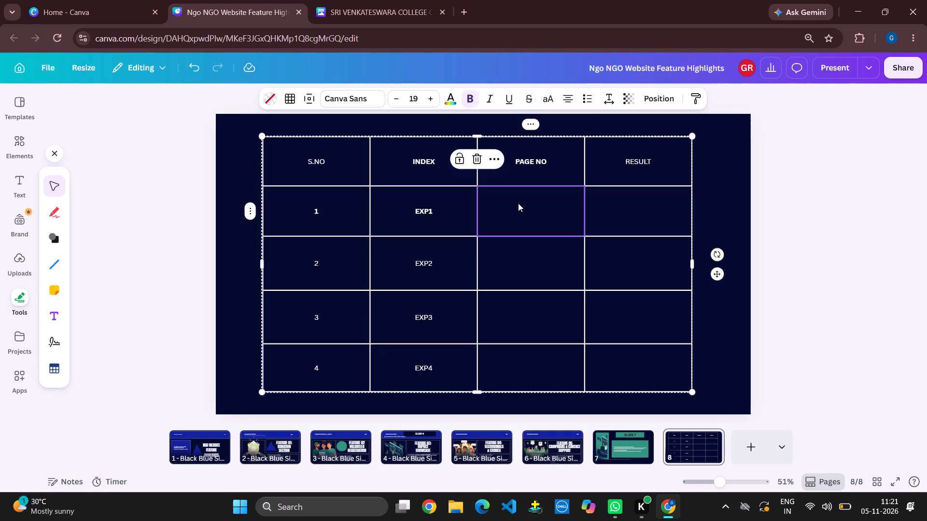
key(2)
key(Down)
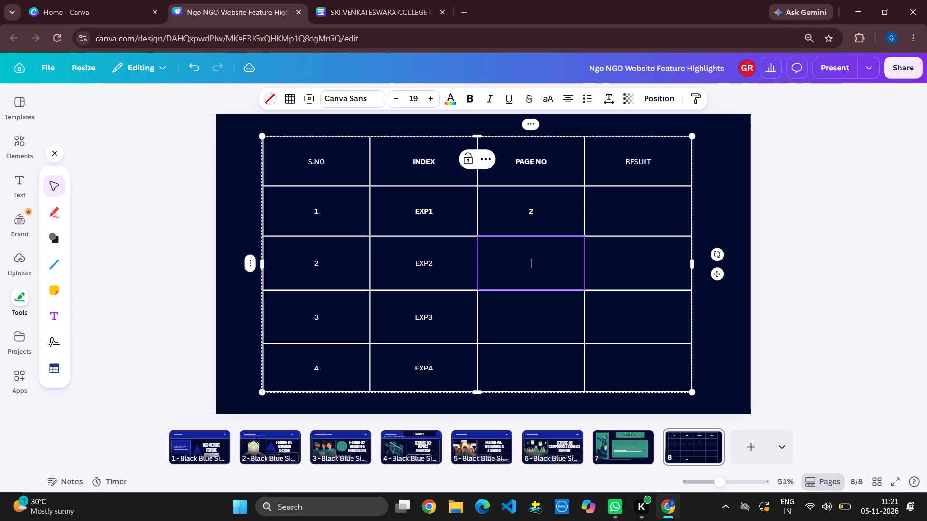
key(5)
key(Down)
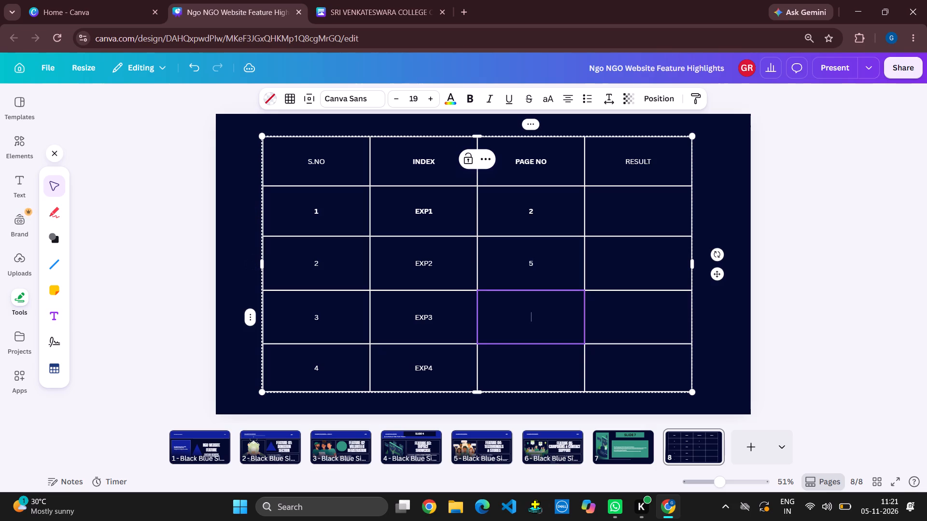
key(9)
key(Down)
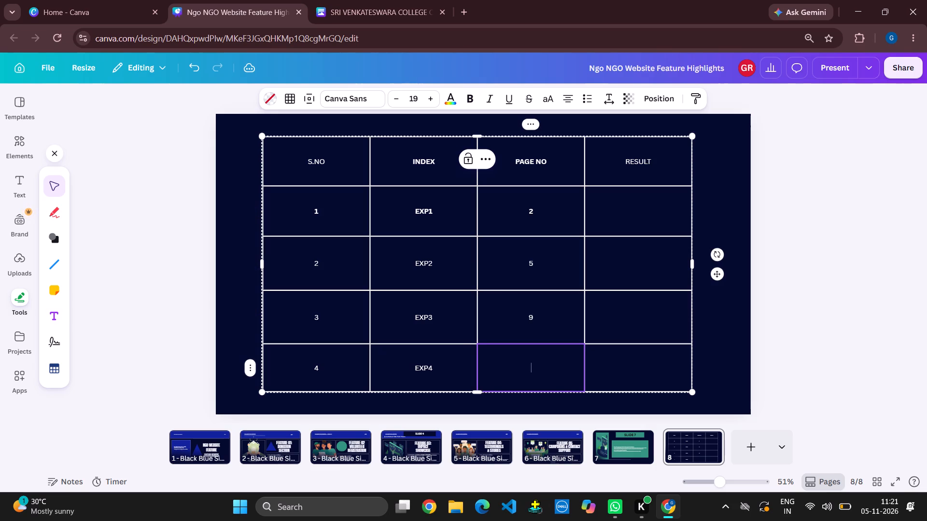
key(3)
key(BackSpace)
key(1)
key(2)
Enter PASS in the RESULT column for each of the four numbered rows.
click(617, 222)
text(PASS)
key(Down)
text(PASS)
key(Down)
text(PASS)
key(Down)
text(PASS)
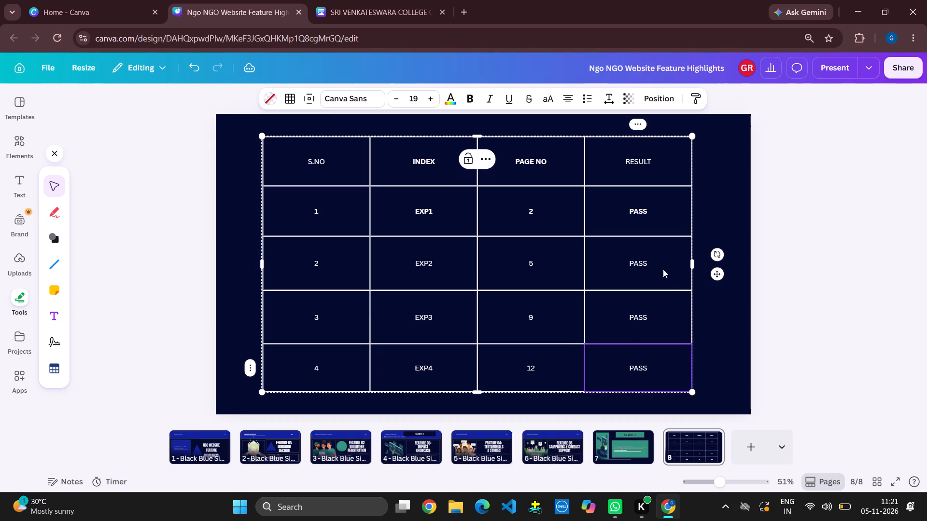
Add a blank slide 9 after the table slide and insert a three-column, four-row table on it.
click(744, 447)
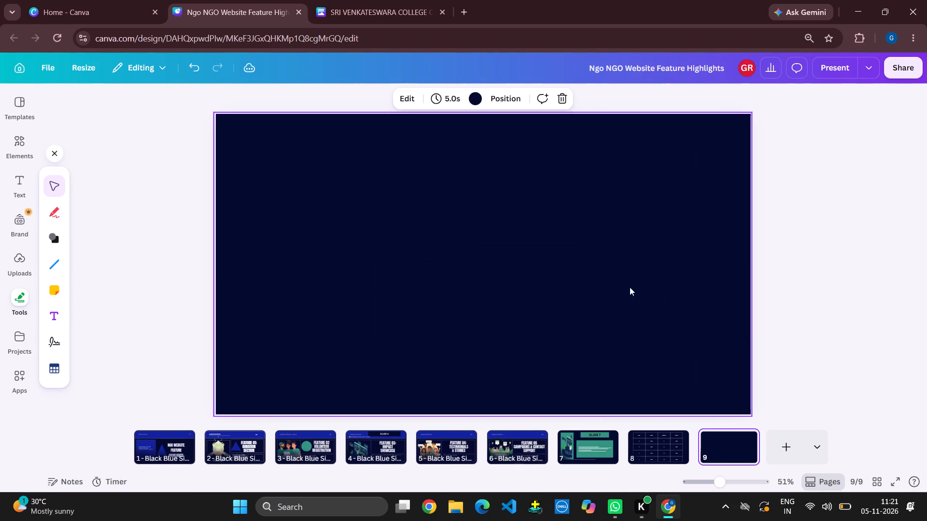
click(52, 363)
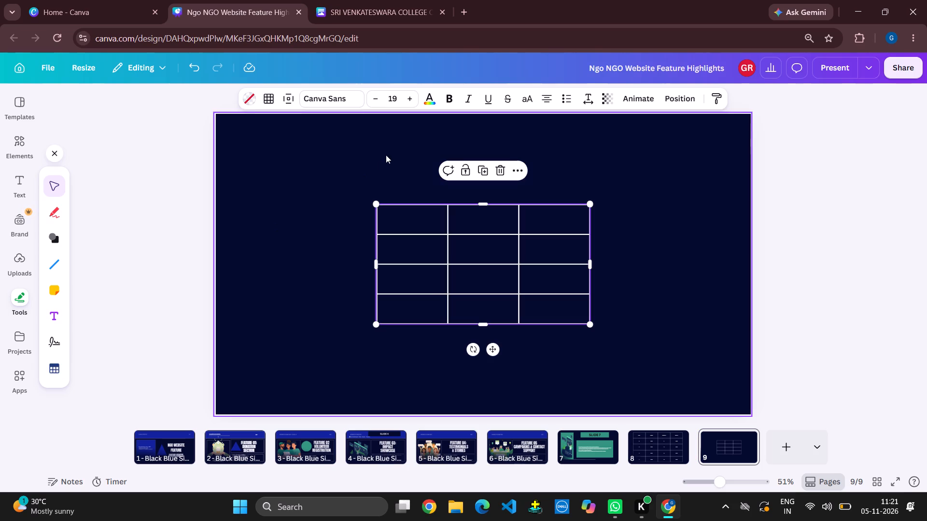
Move the new table towards the slide's upper-left corner and enlarge it until it nearly fills the slide.
drag(489, 299, 452, 250)
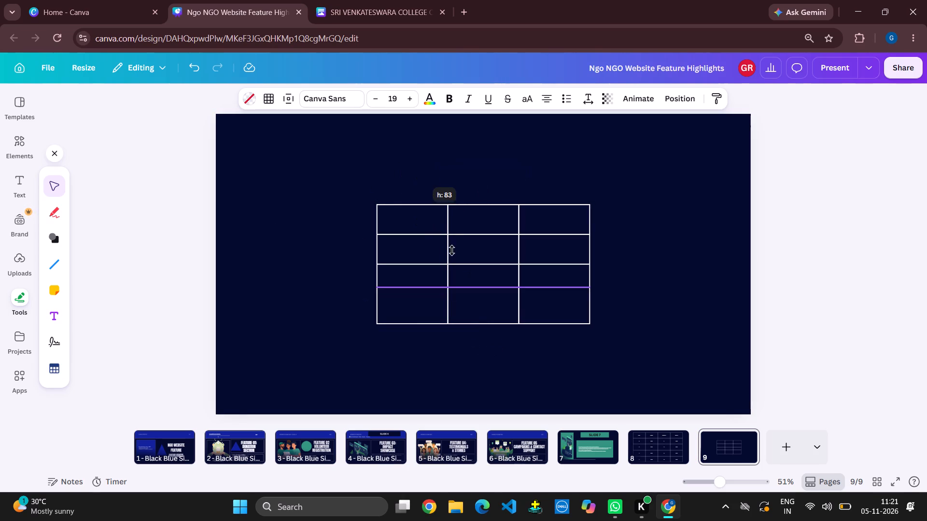
drag(452, 250, 452, 251)
drag(495, 348, 469, 313)
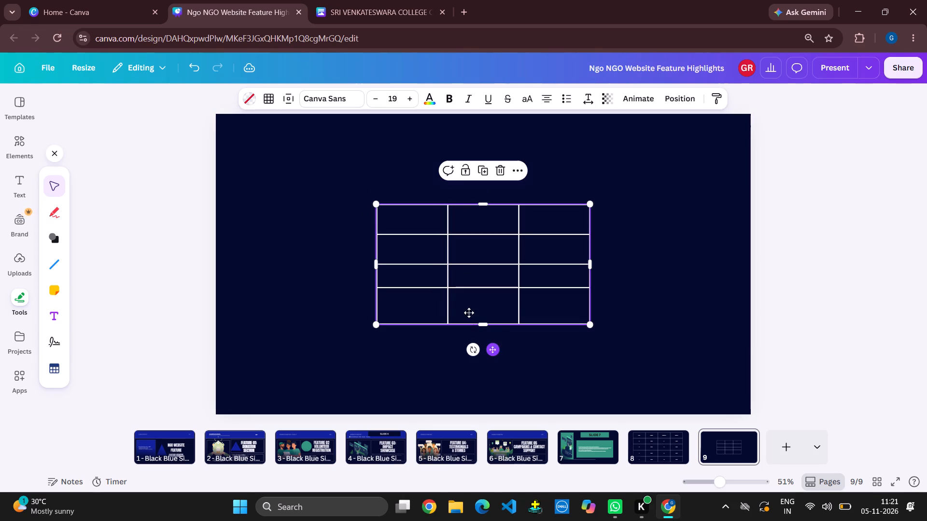
drag(469, 313, 354, 270)
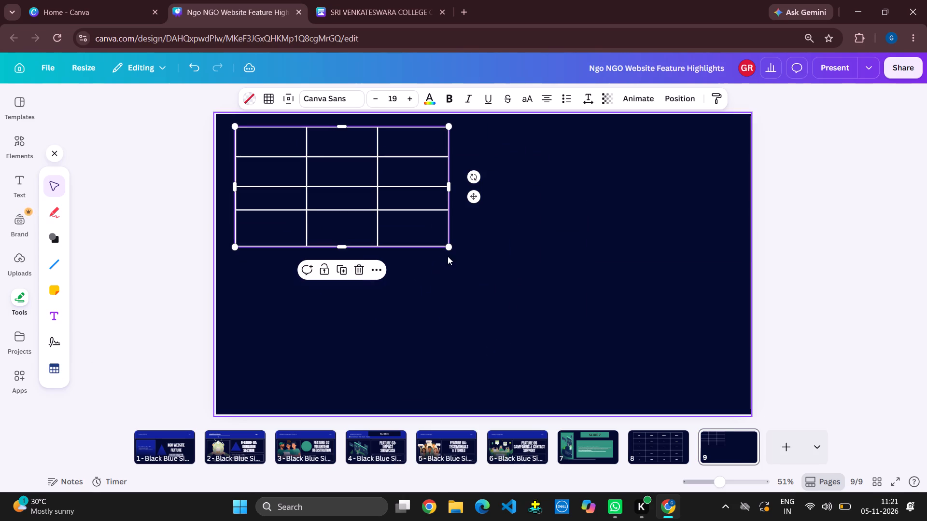
drag(449, 247, 712, 388)
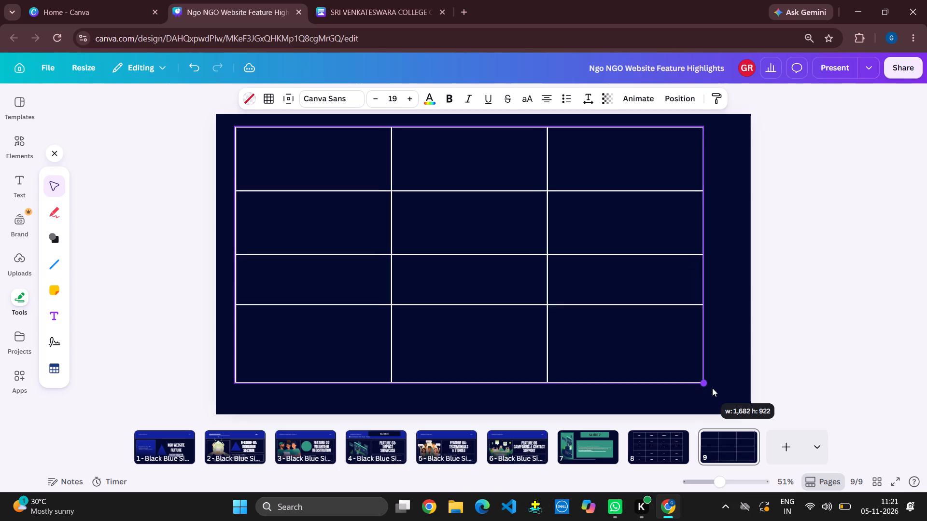
drag(712, 388, 726, 395)
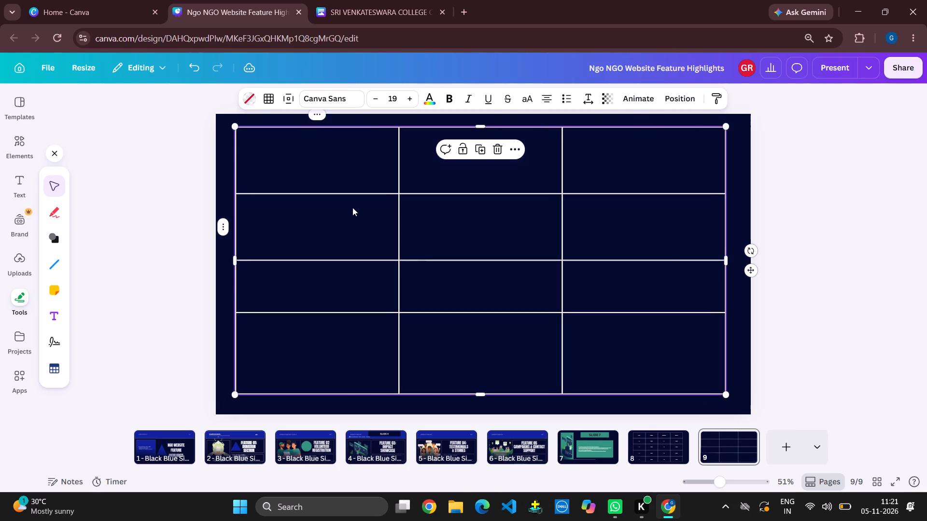
Add one column and one row to the table on slide 9, making it four columns by five rows.
click(352, 207)
right_click(352, 207)
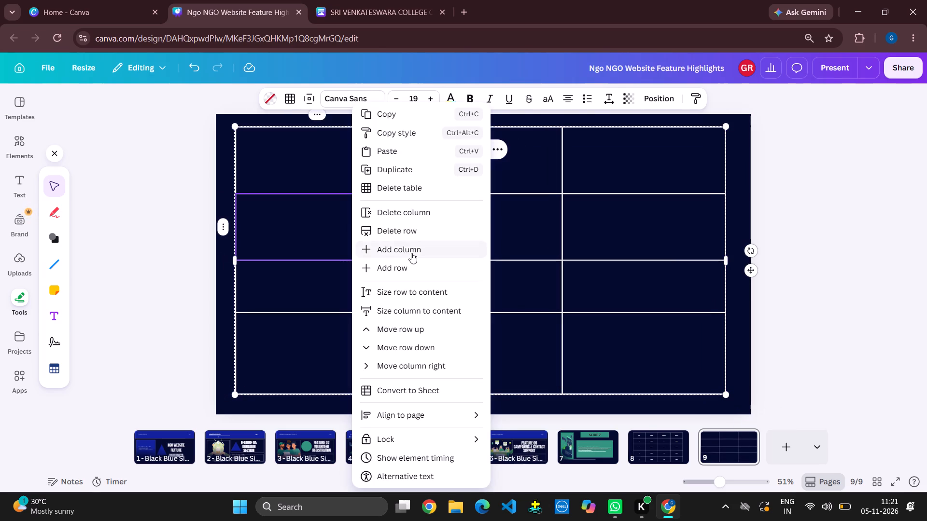
click(411, 253)
right_click(411, 253)
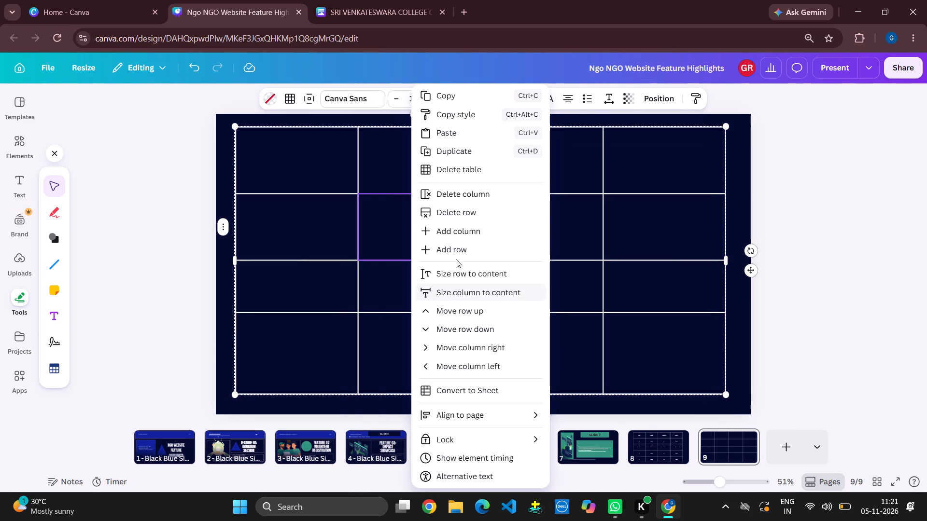
drag(449, 230, 449, 245)
click(449, 245)
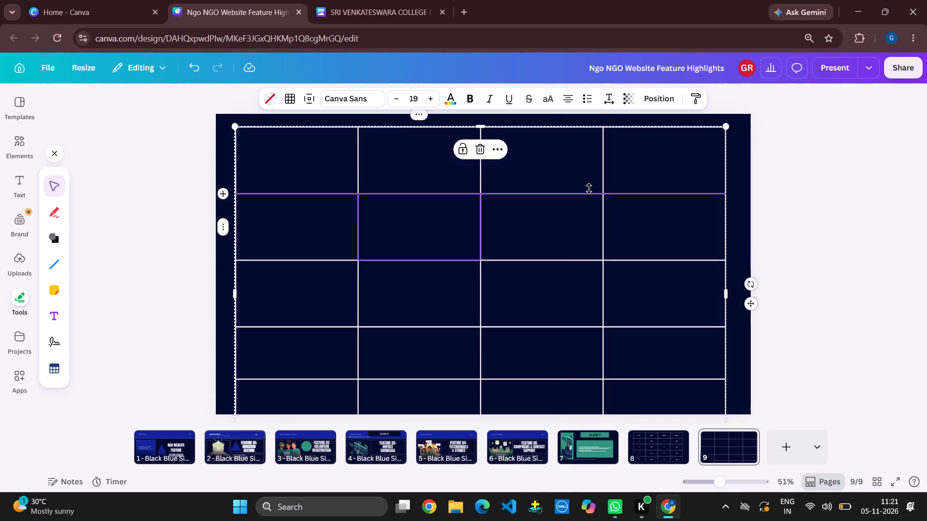
Reduce the heights of the first four rows of slide 9's table by raising their lower borders.
drag(588, 193, 584, 165)
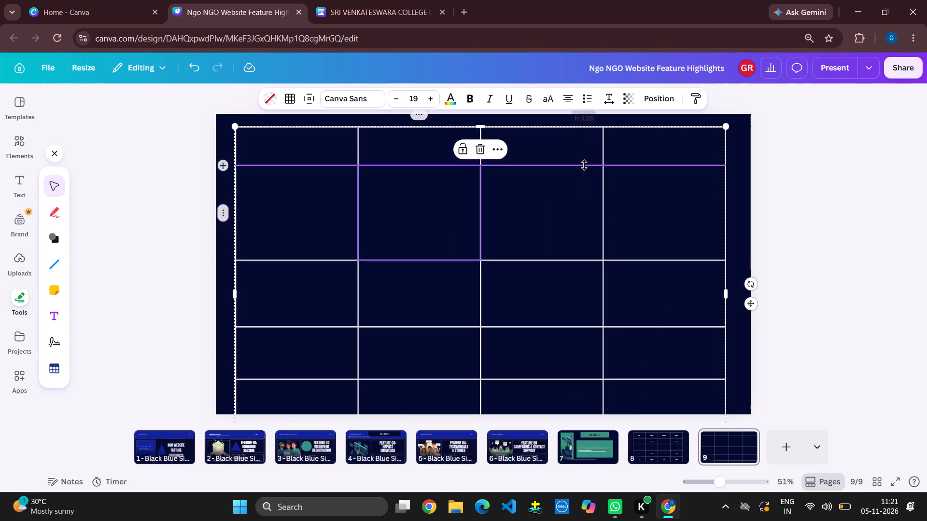
drag(586, 259, 599, 205)
drag(589, 326, 595, 273)
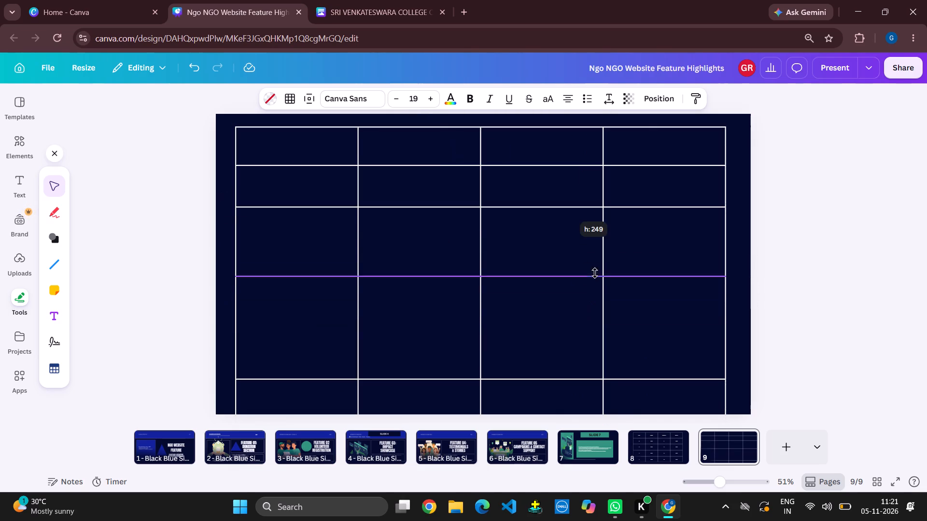
drag(595, 273, 592, 261)
drag(578, 381, 579, 341)
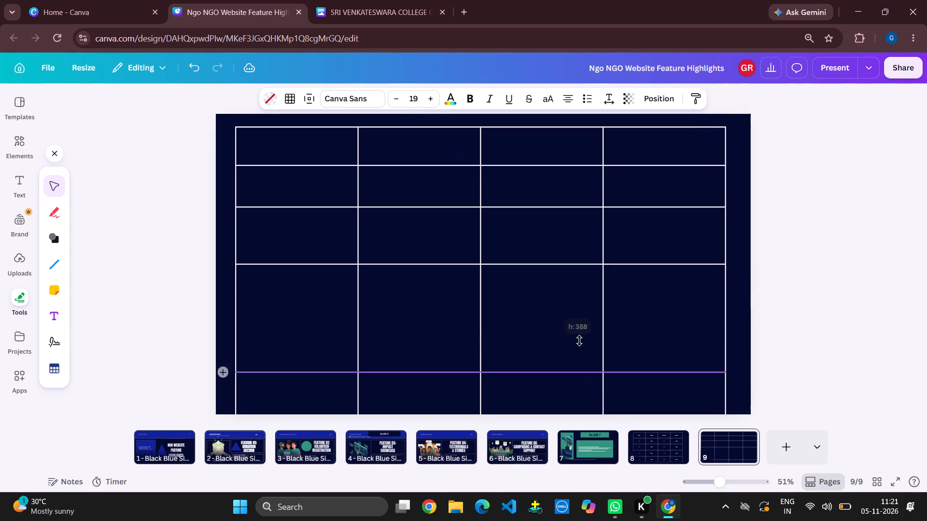
drag(579, 341, 587, 314)
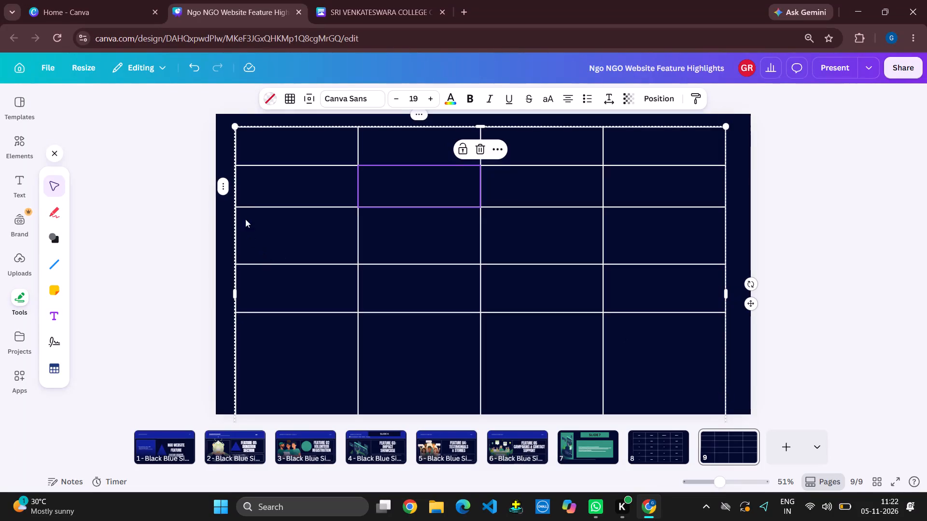
click(224, 190)
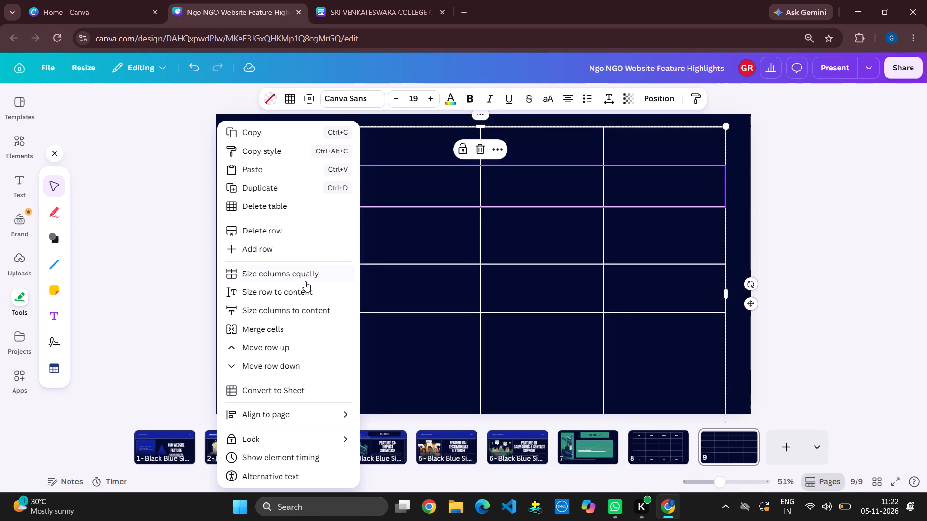
click(435, 295)
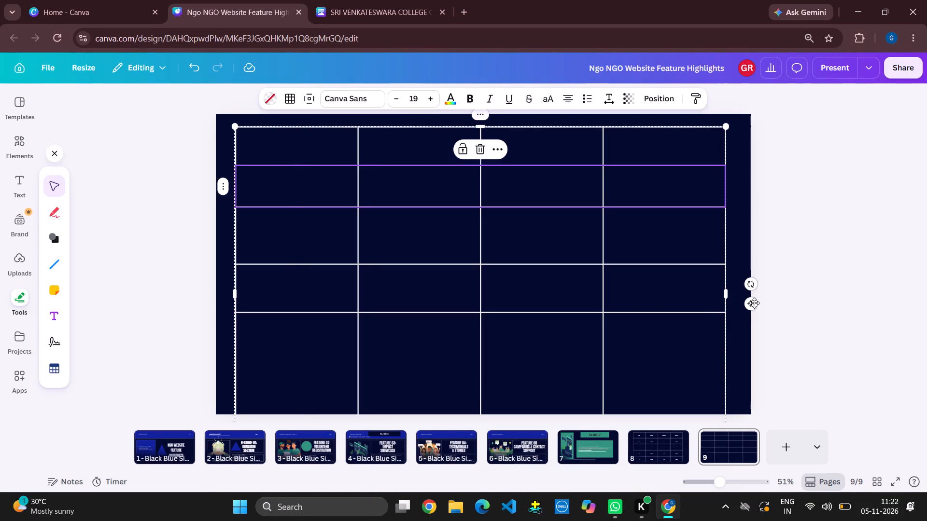
Shorten the table's last and third rows, shifting the table up to reach them and back down within the slide.
drag(753, 303, 745, 206)
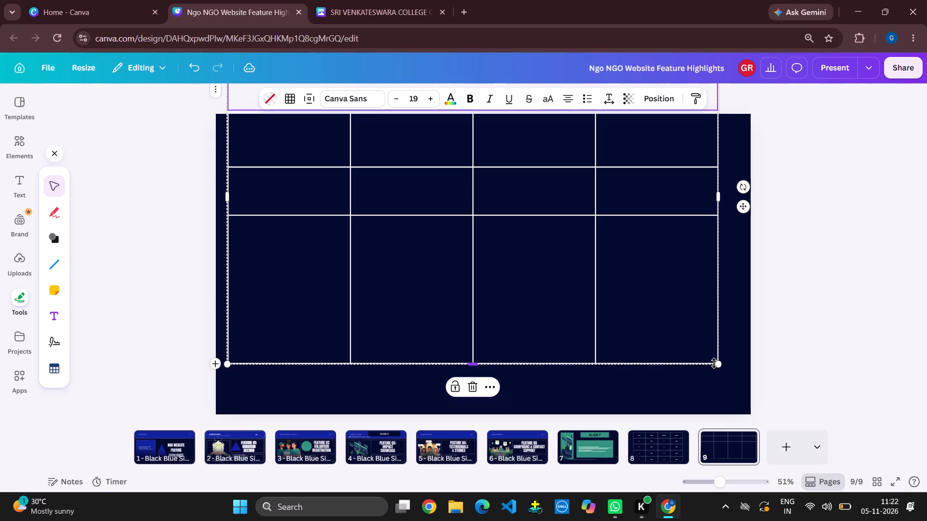
drag(714, 363, 711, 238)
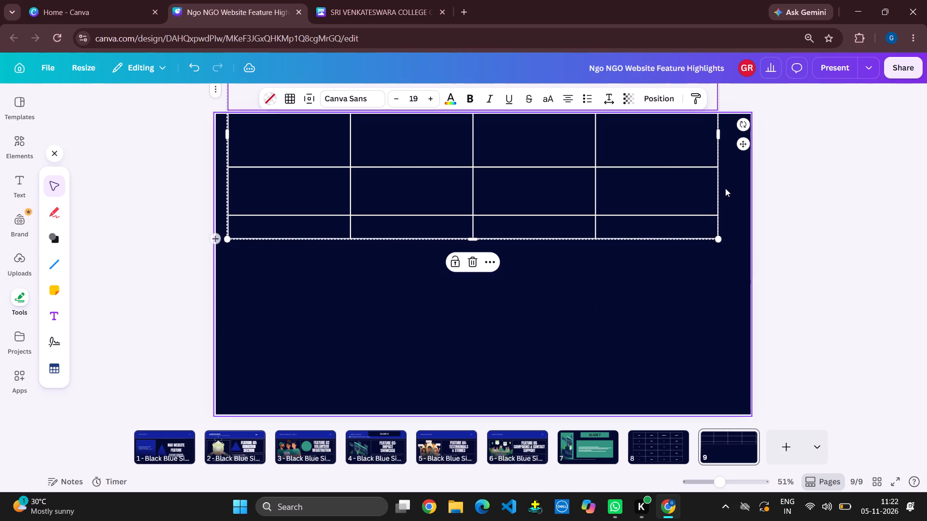
click(668, 168)
drag(668, 168, 711, 148)
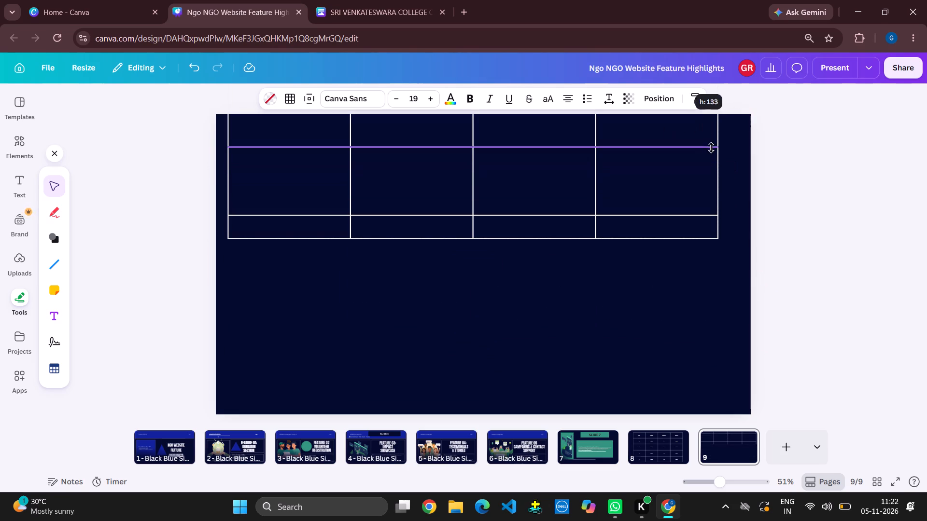
drag(745, 141, 755, 224)
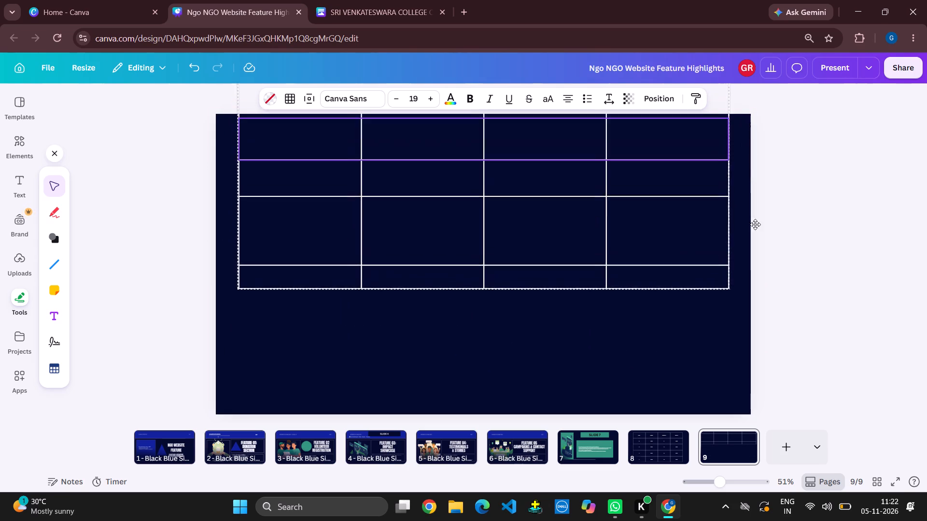
drag(755, 224, 756, 252)
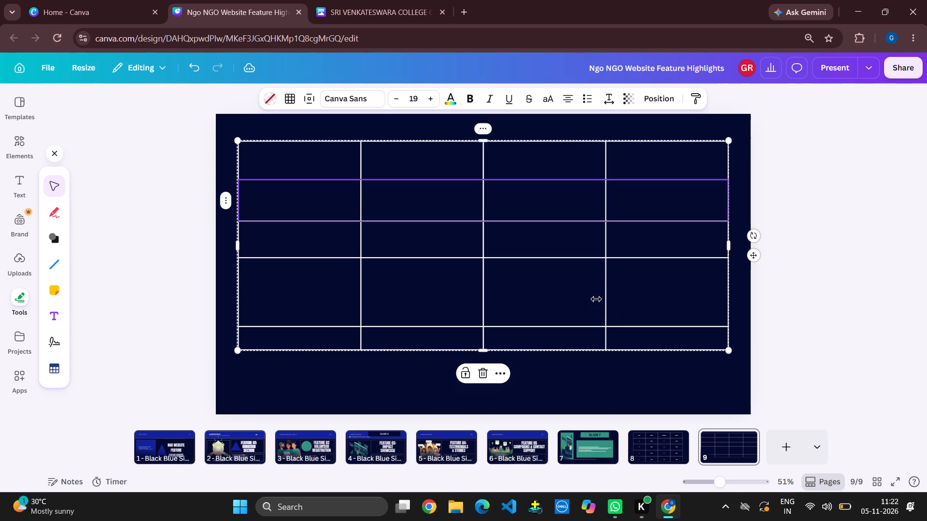
Add a sixth row to the table, directly below the fourth row.
click(567, 282)
right_click(567, 282)
click(586, 252)
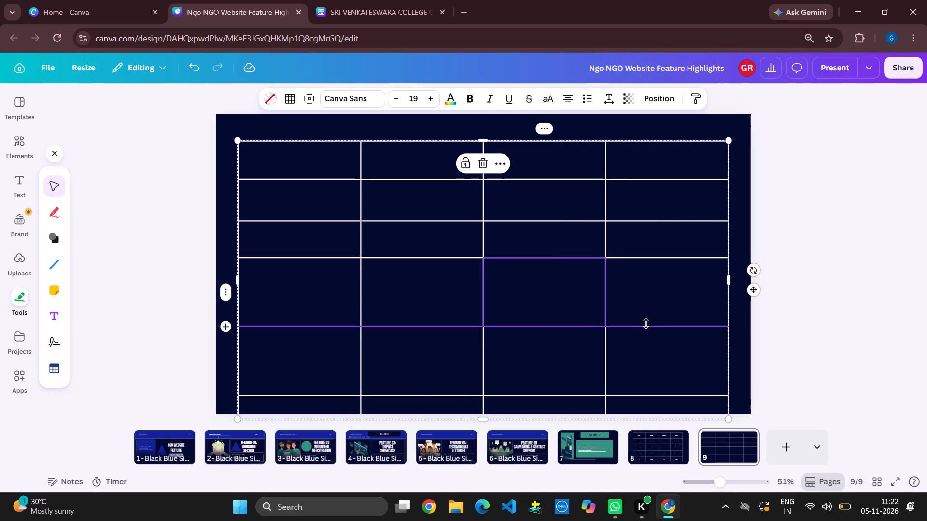
Shorten the table's fourth, fifth and sixth rows, shifting the table upward to reach its bottom edge.
drag(646, 324, 659, 287)
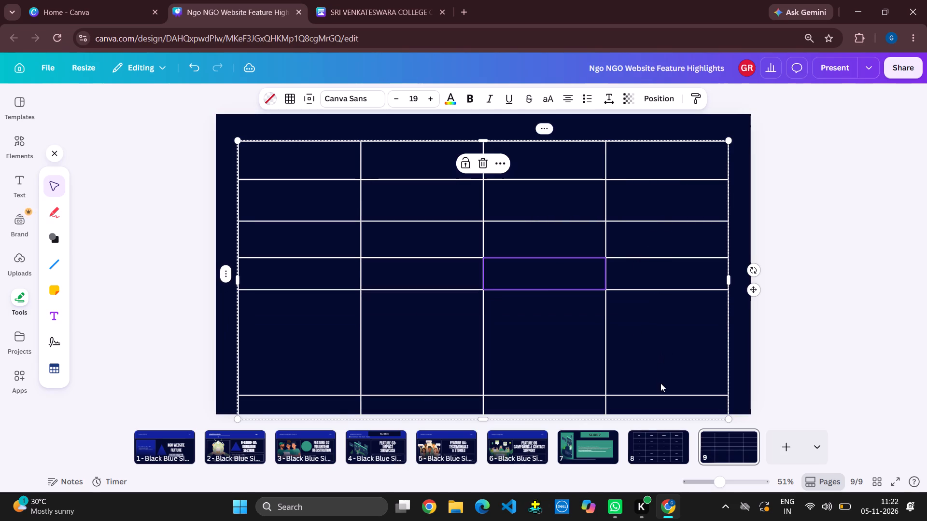
drag(660, 392, 680, 301)
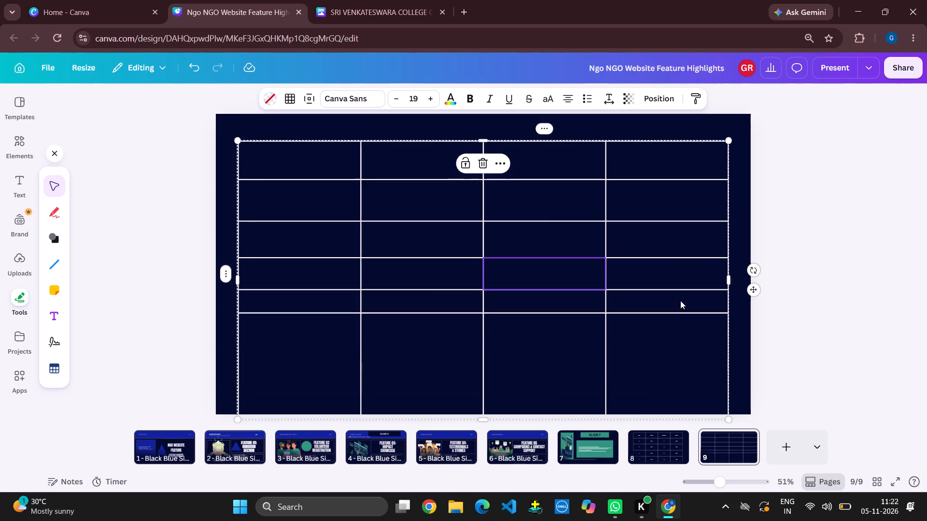
drag(756, 294, 754, 282)
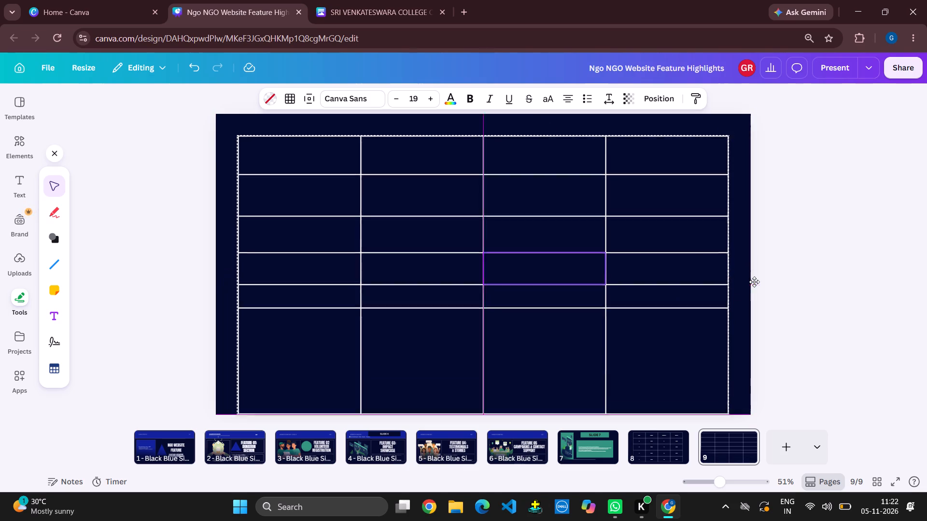
drag(754, 282, 750, 263)
drag(660, 386, 677, 323)
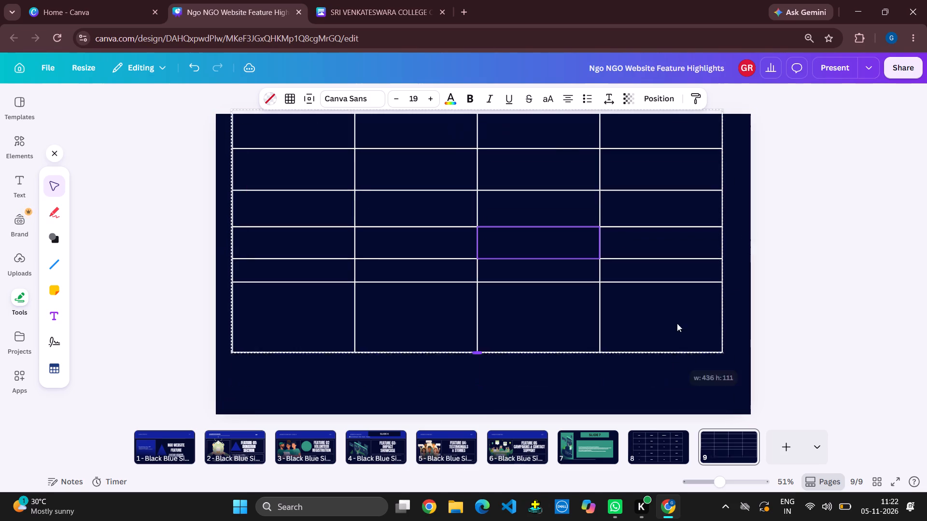
drag(677, 323, 672, 317)
Raise the border between the fourth and fifth rows slightly so both rows have about the same height.
click(664, 381)
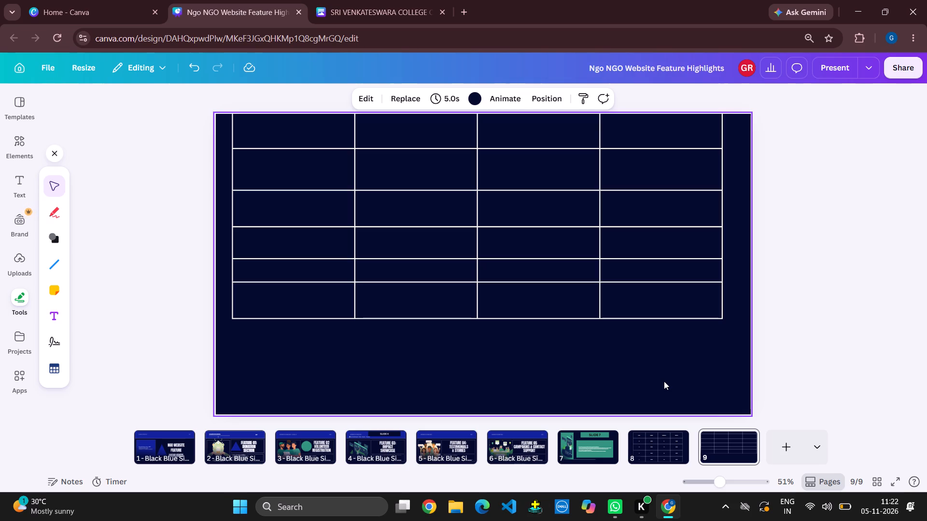
click(692, 366)
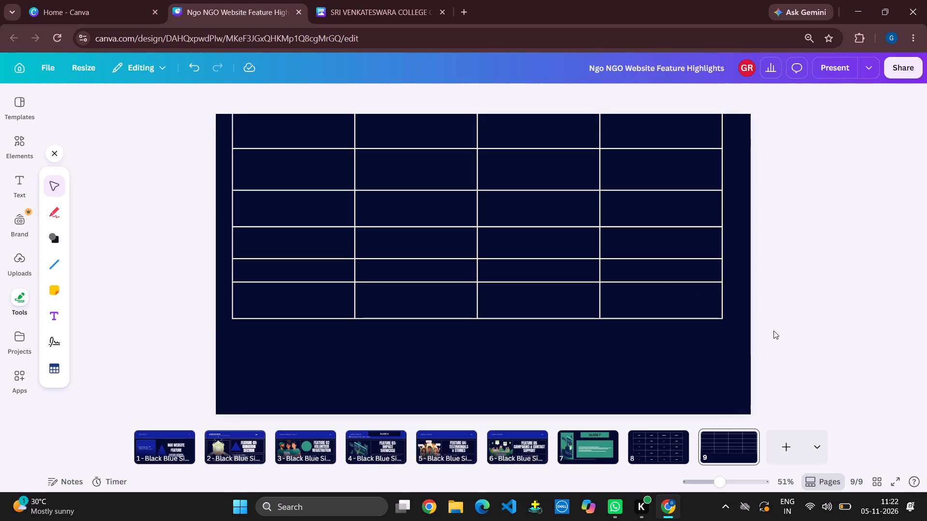
click(708, 262)
drag(708, 262, 734, 258)
click(734, 258)
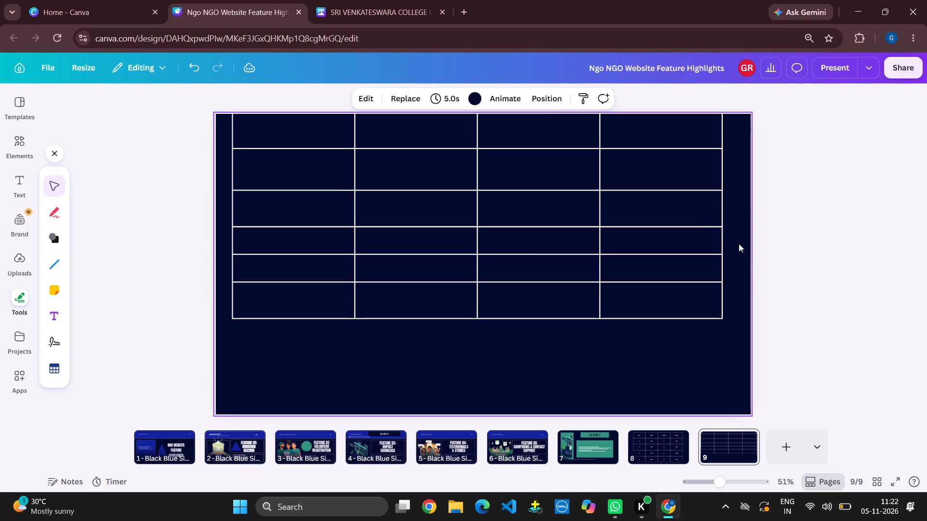
click(776, 284)
Move the six-row table down and centre it horizontally so it lies fully within slide 9.
click(662, 312)
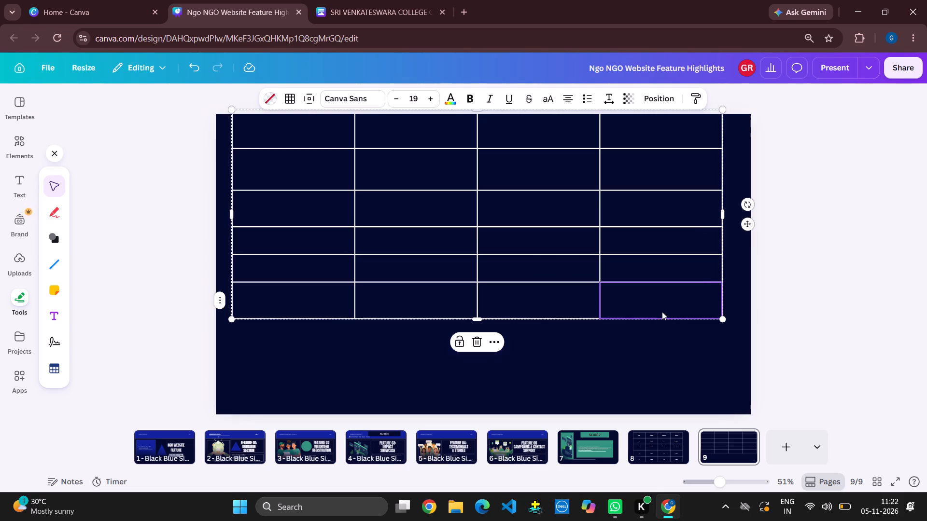
drag(750, 221, 753, 285)
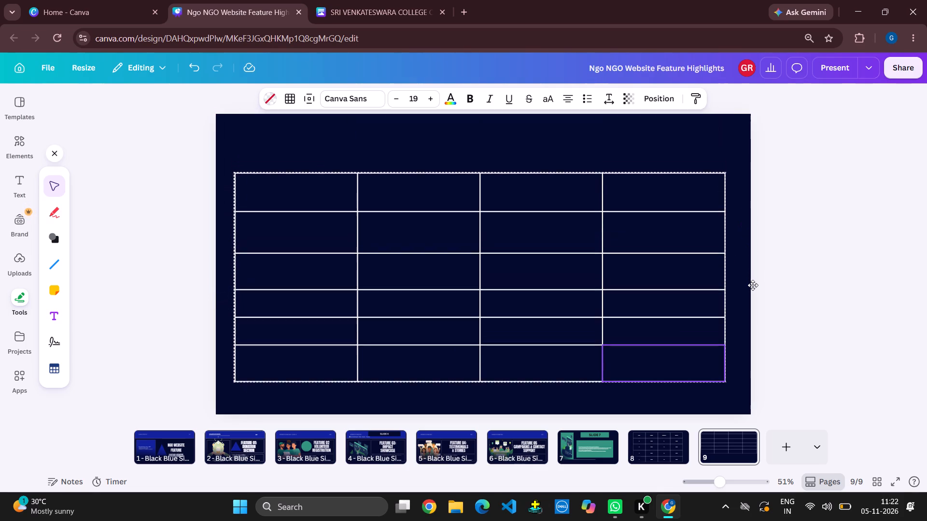
drag(753, 285, 753, 286)
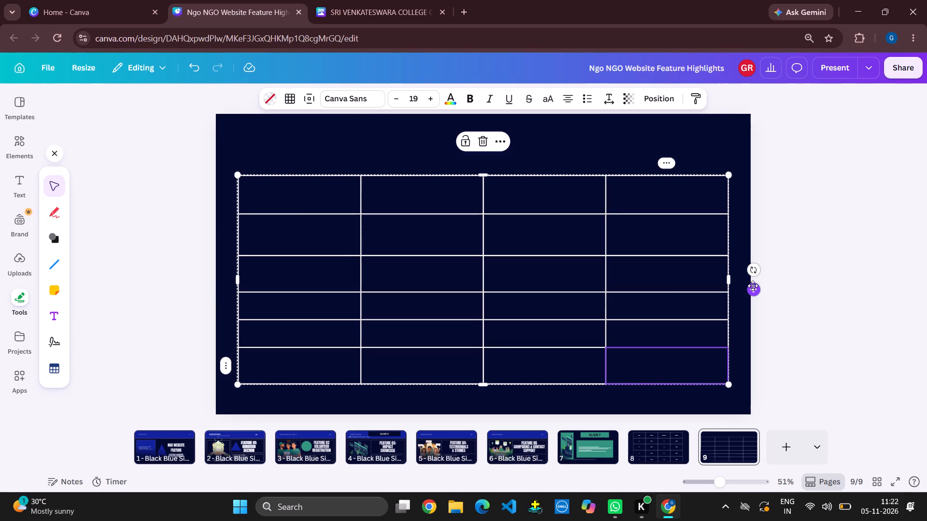
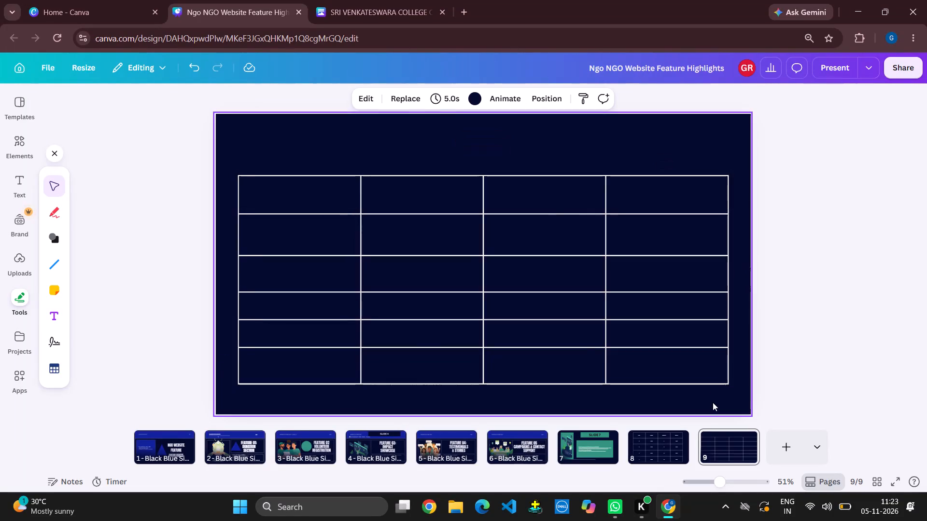
Move the six-row table on slide 9 slightly upward to leave more space below it.
click(585, 350)
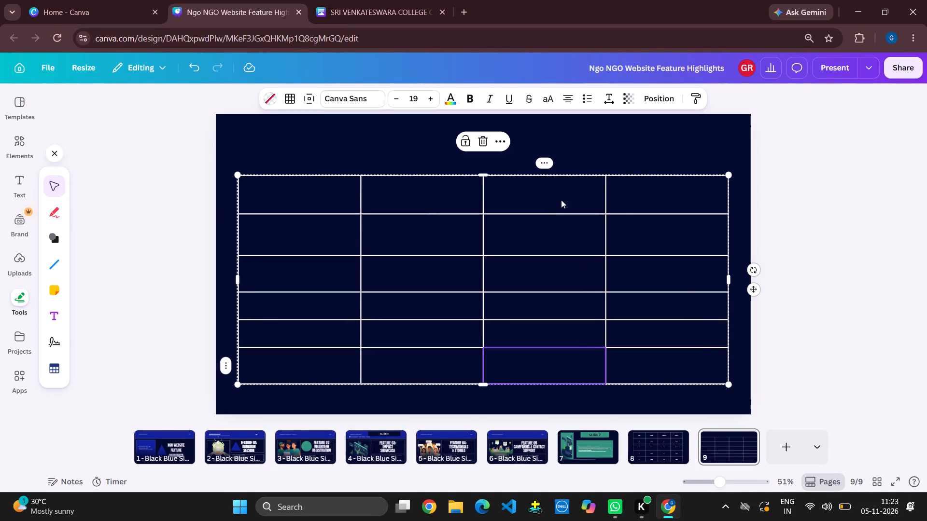
click(673, 396)
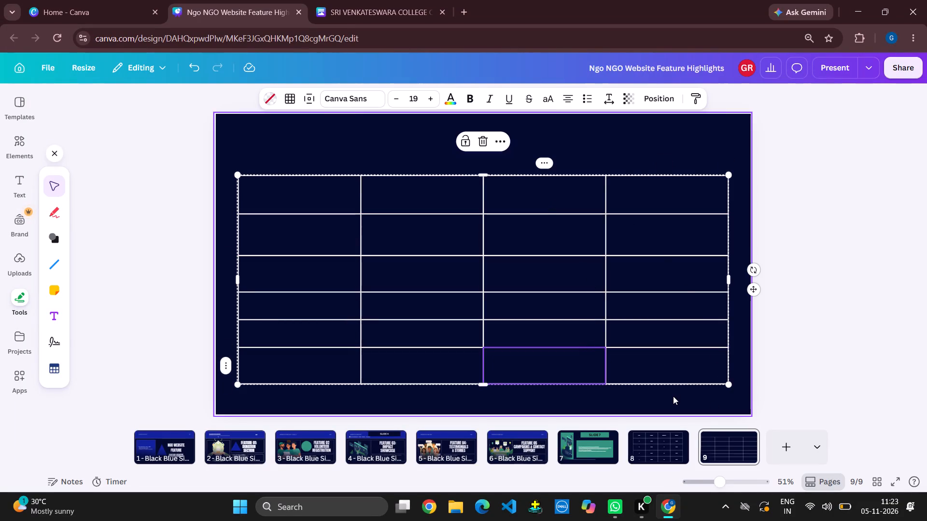
click(548, 203)
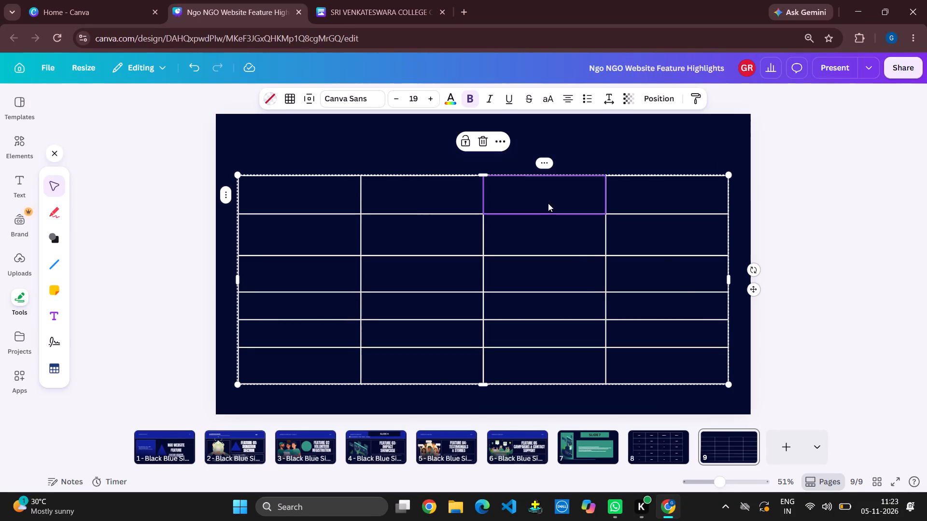
key(Up)
key(Up)
key(Up)
key(Up)
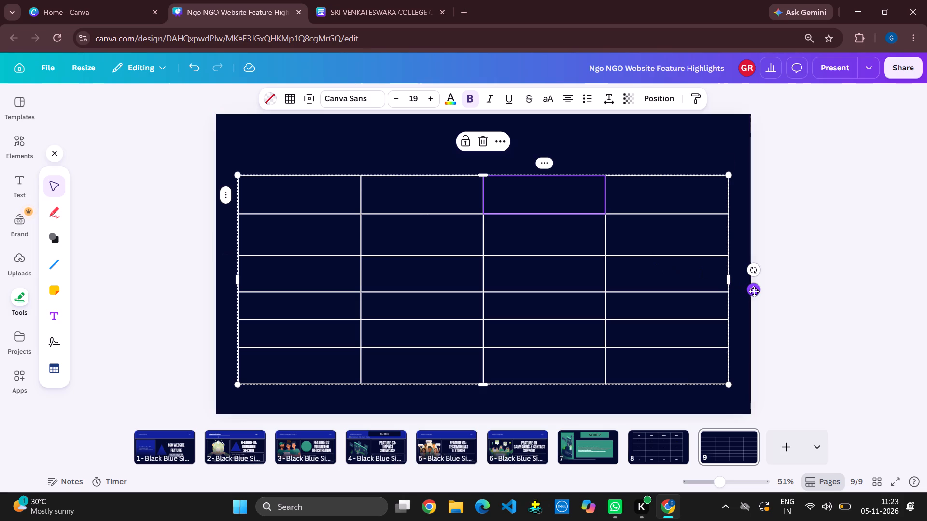
drag(754, 291, 757, 271)
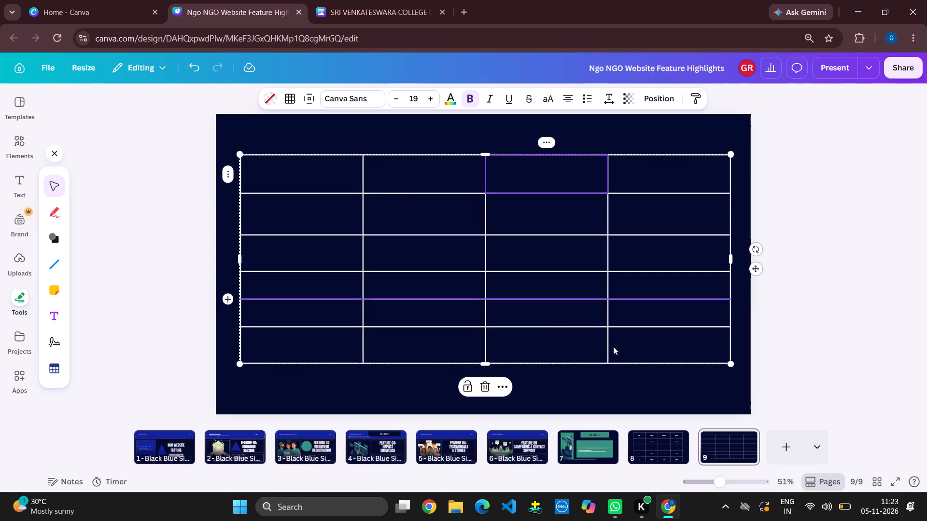
Extend the table's bottom edge slightly downward and shift the inner row borders so all six rows have about the same height.
double_click(491, 363)
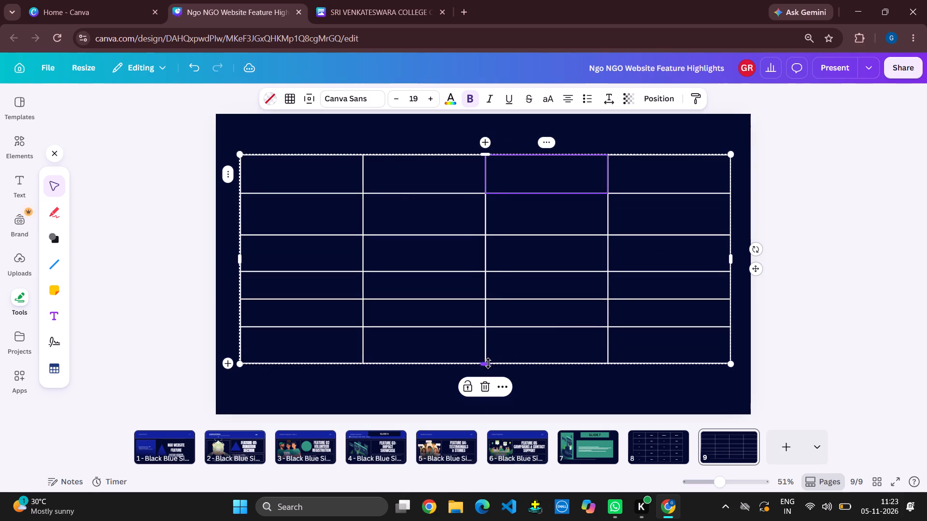
drag(488, 363, 494, 378)
drag(508, 327, 513, 353)
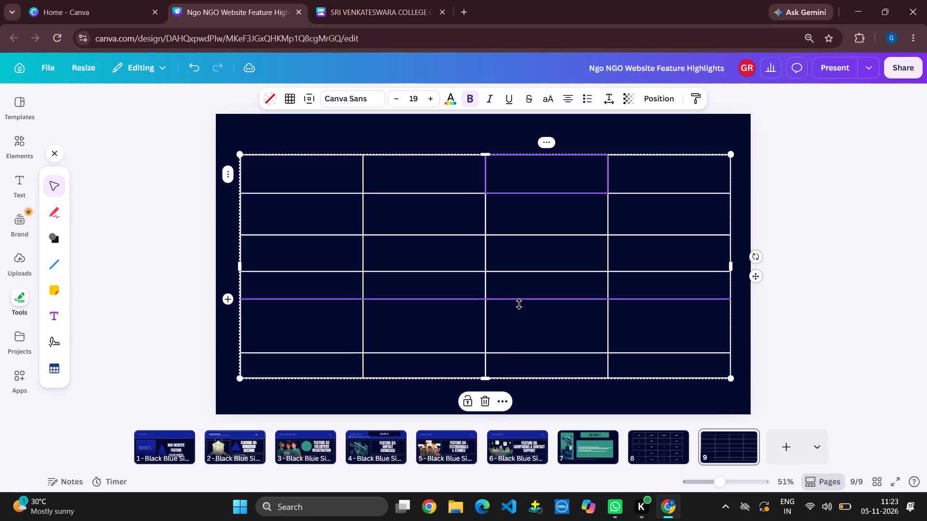
drag(519, 304, 520, 323)
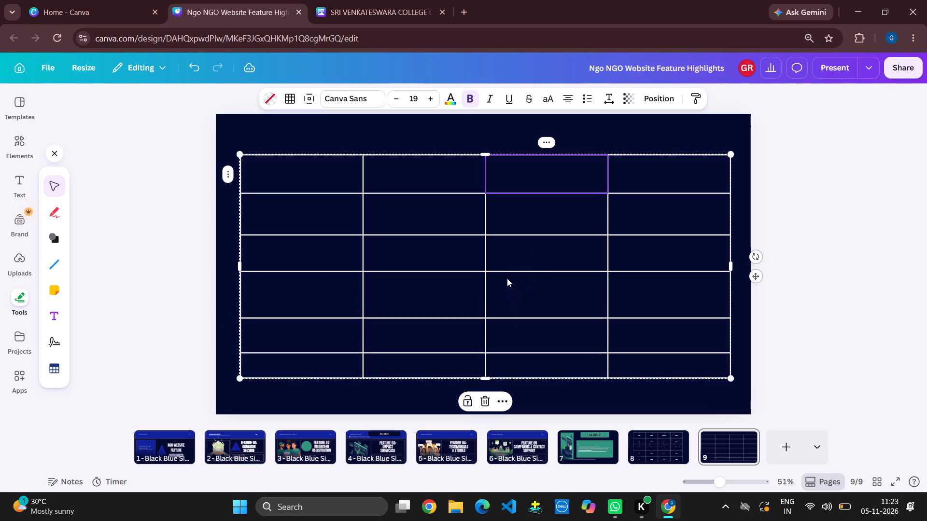
drag(506, 275, 512, 288)
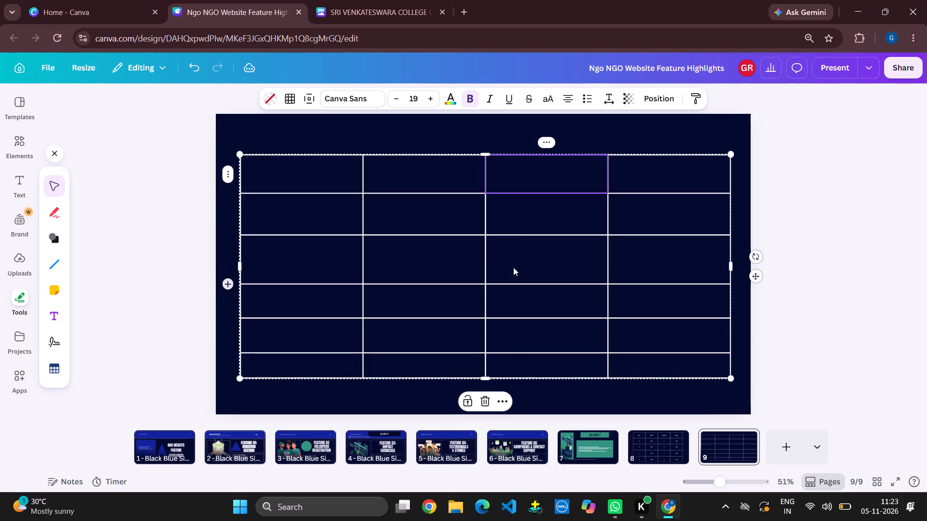
drag(508, 236, 508, 248)
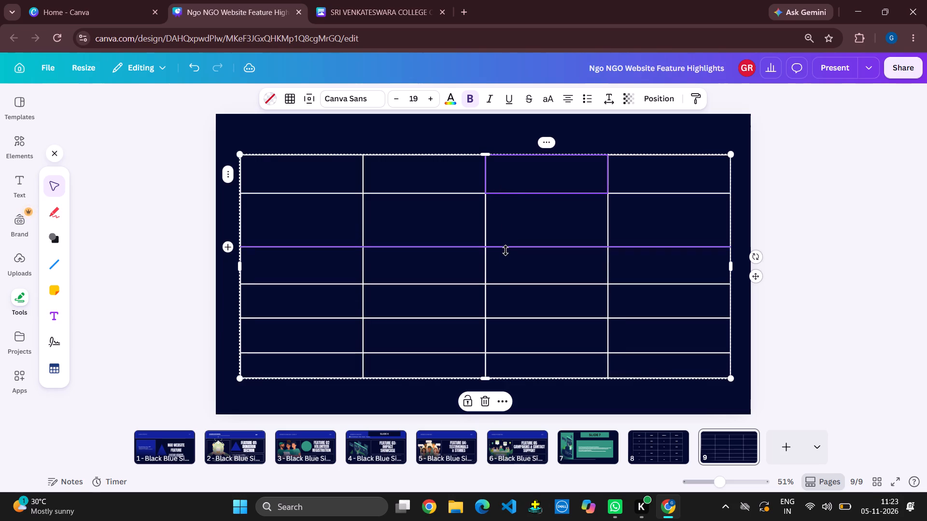
drag(506, 250, 506, 233)
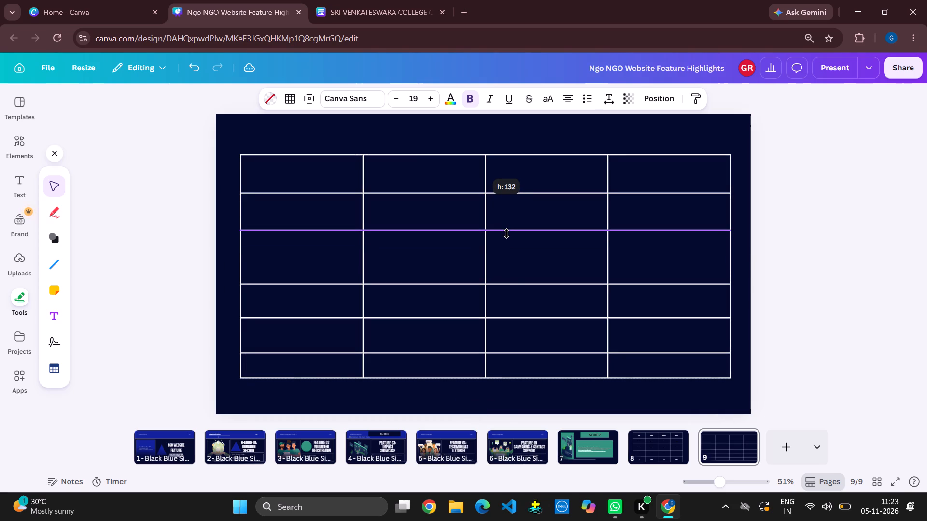
drag(506, 233, 506, 233)
drag(512, 280, 516, 264)
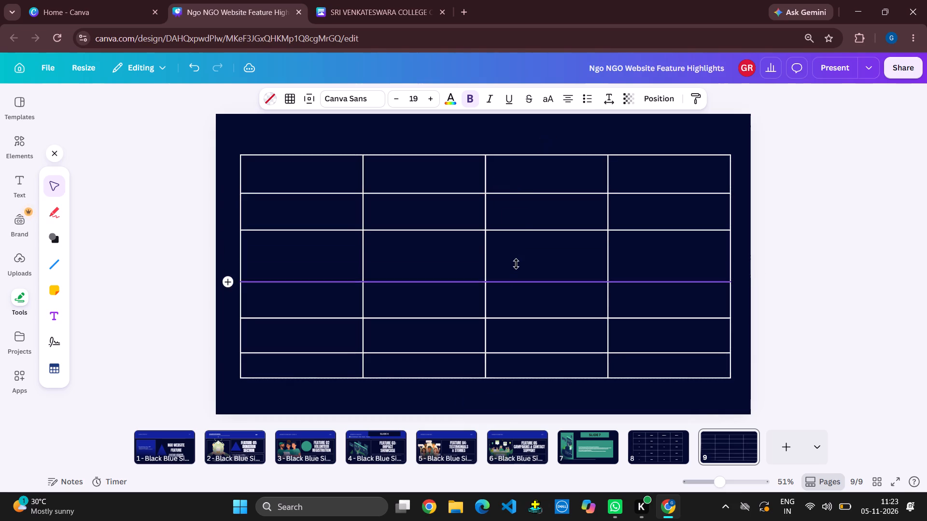
drag(516, 264, 517, 262)
drag(521, 314, 526, 297)
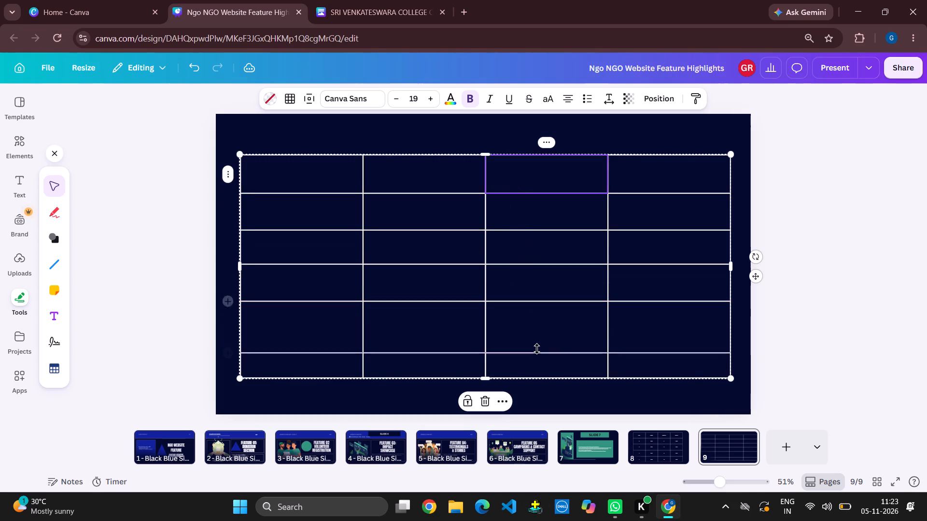
drag(537, 349, 542, 333)
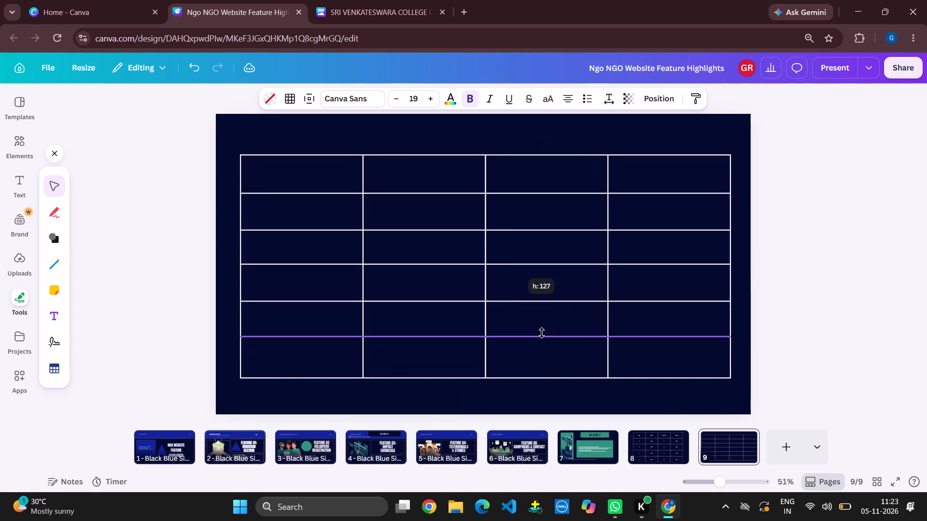
drag(542, 333, 540, 333)
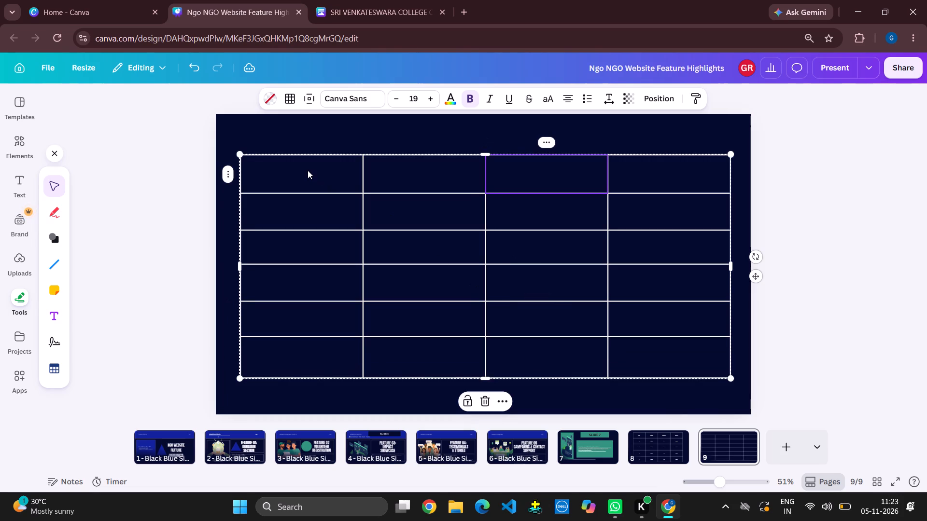
Enter the heading S.NO in the first cell of the table's top row.
click(308, 170)
double_click(308, 170)
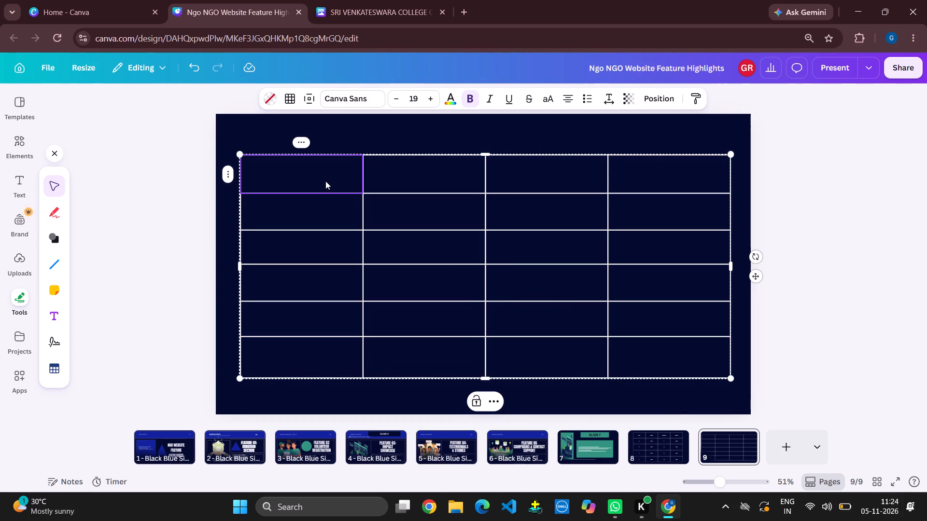
double_click(286, 175)
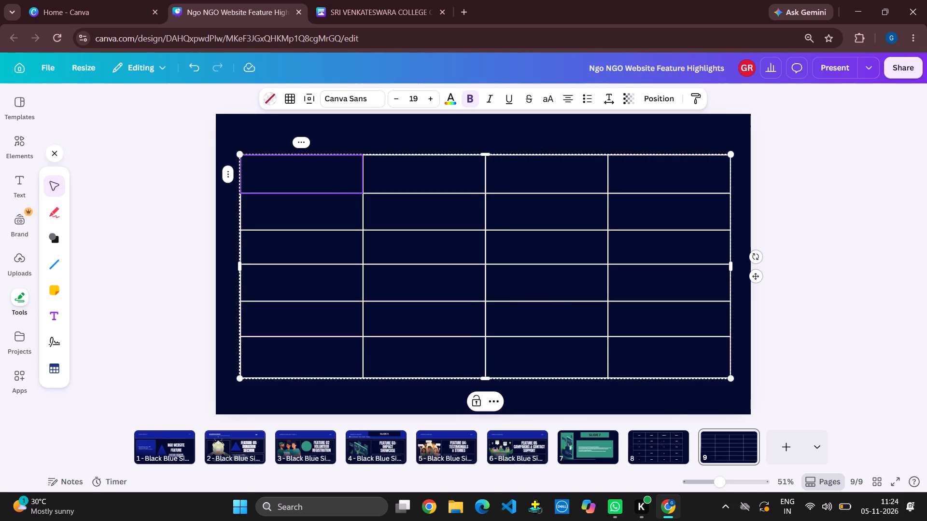
double_click(286, 175)
key(shift+g)
key(BackSpace)
text(S.)
text(NO)
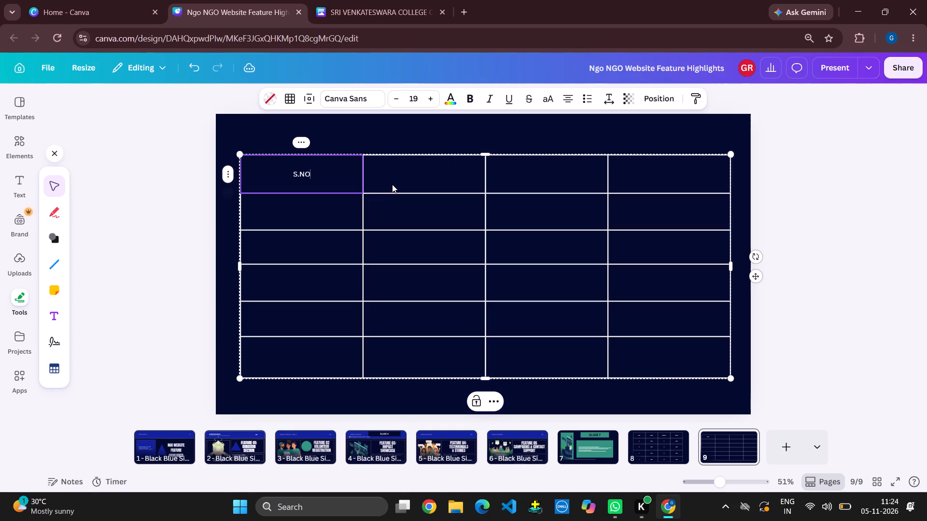
Enter the headings INDEX, PAGE NO and RESULT in the second, third and fourth cells of the top row.
double_click(392, 184)
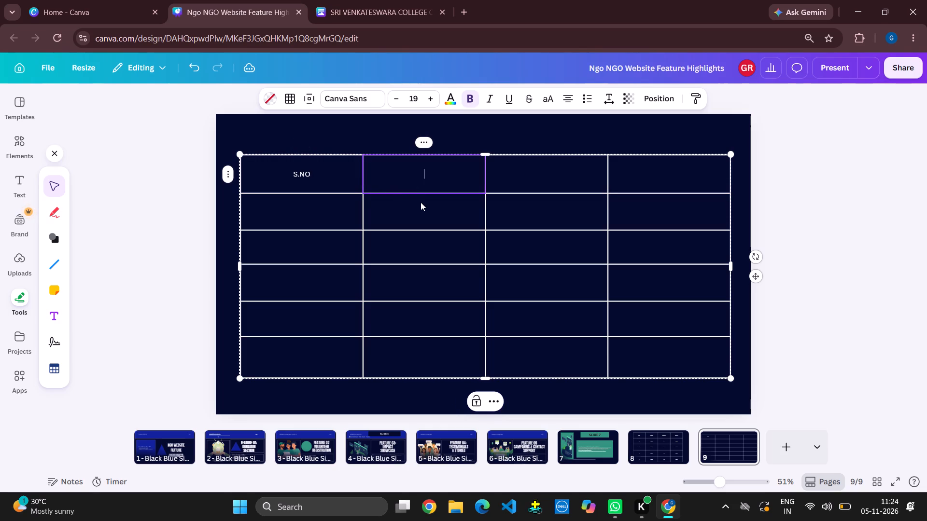
text(MAT)
key(BackSpace)
key(BackSpace)
key(BackSpace)
key(BackSpace)
key(e)
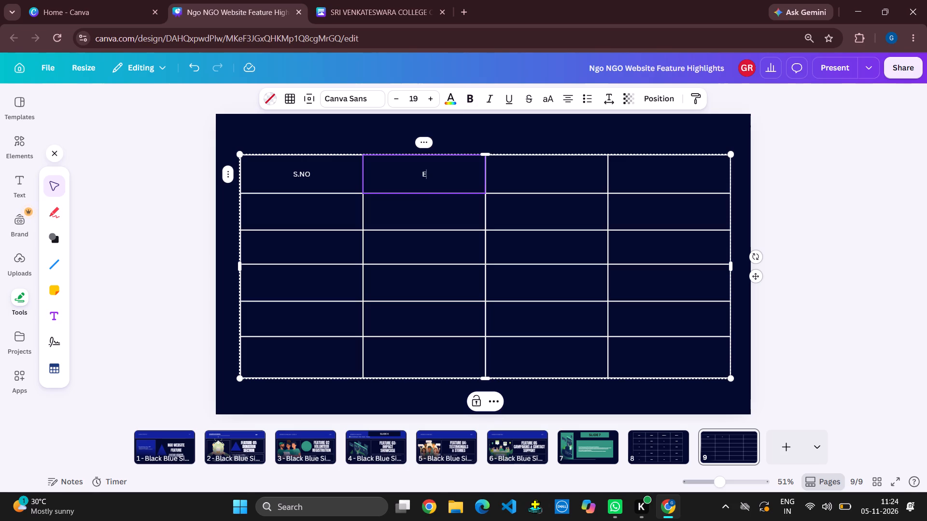
key(BackSpace)
text(INDEX)
click(521, 179)
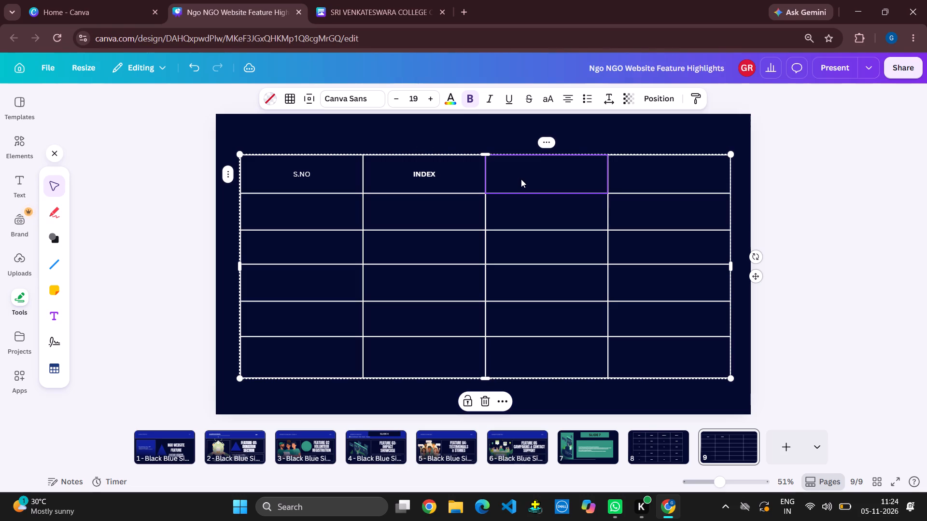
text(PAGE NO)
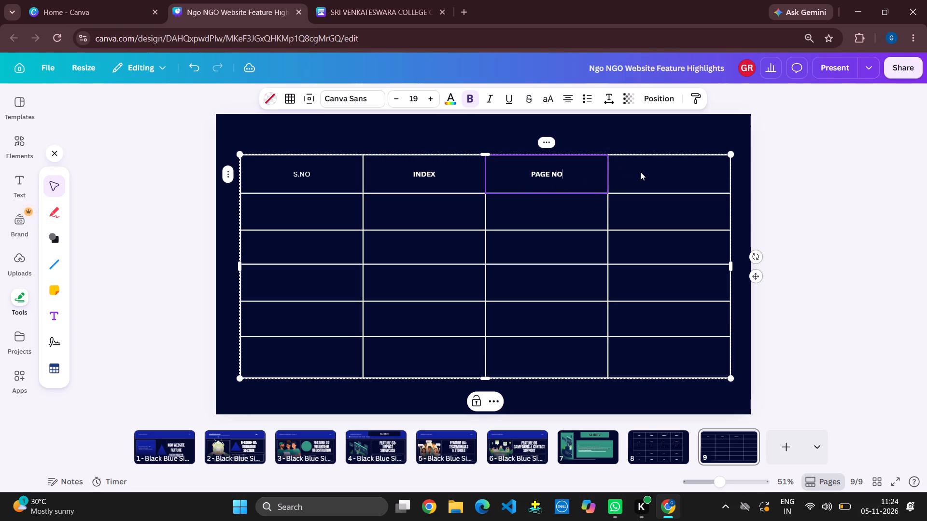
double_click(640, 172)
text(RESULT)
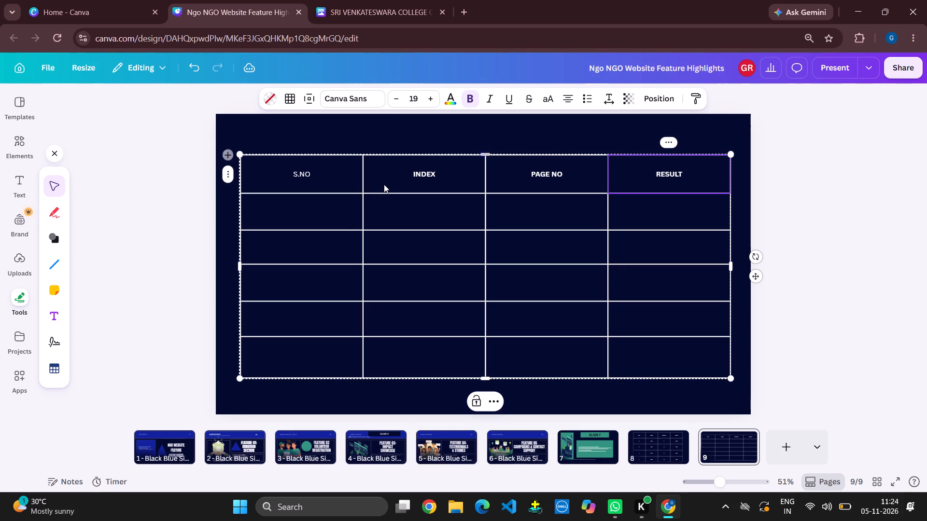
Number the five rows below the header from 1 to 5 in the S.NO column.
double_click(306, 215)
key(1)
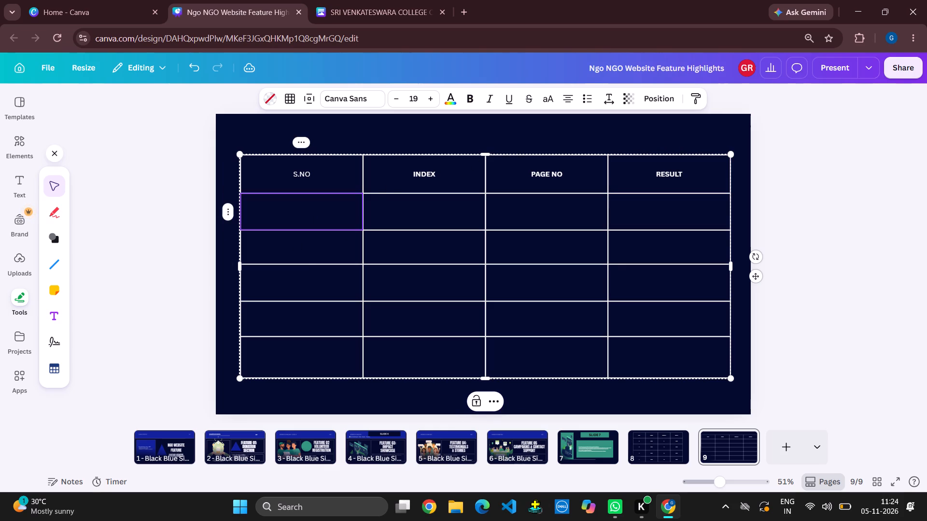
key(Down)
key(2)
key(Down)
key(3)
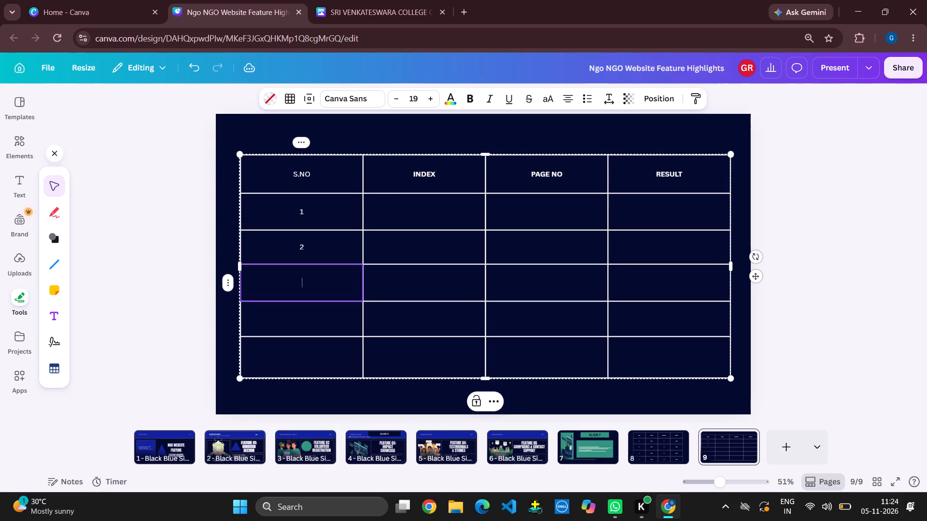
key(Down)
key(4)
key(Down)
key(5)
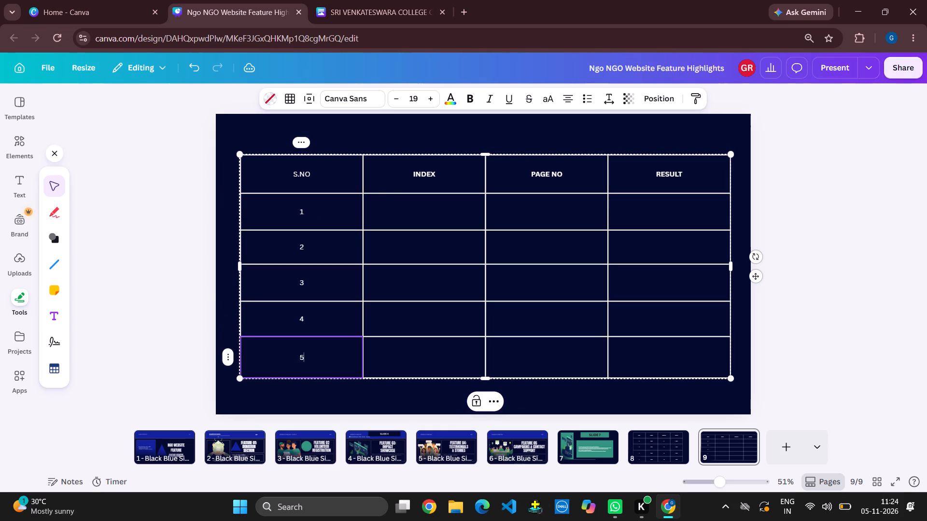
Fill the INDEX column's five rows below the header with EXP 1, EXP 2, EXP 3, EXP 4 and EXP 5.
click(422, 203)
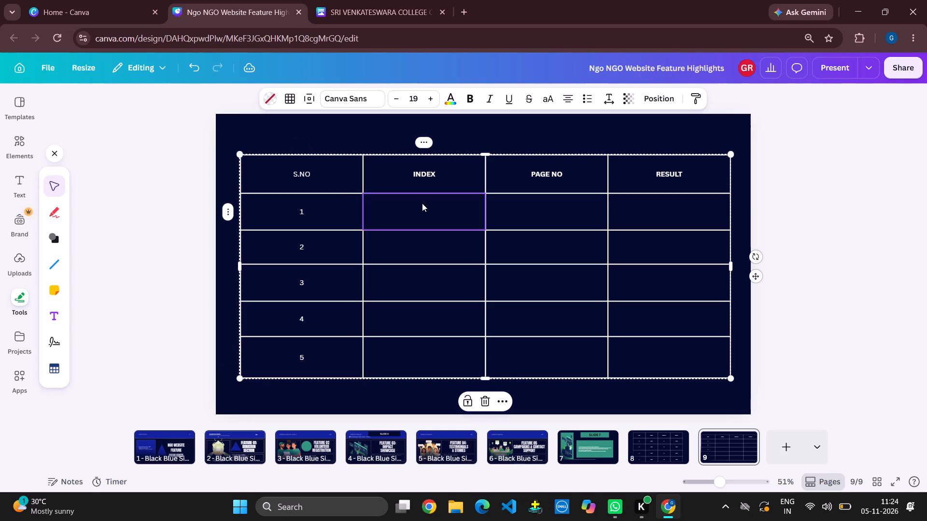
text(EXO)
key(BackSpace)
text(P 1)
key(Down)
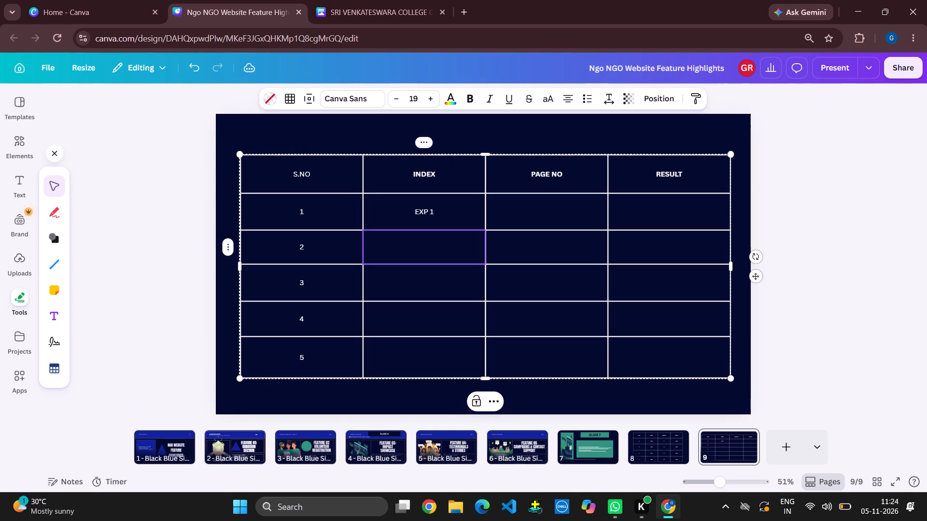
text(EXP)
key(space)
text(2)
key(Down)
text(EXP 3)
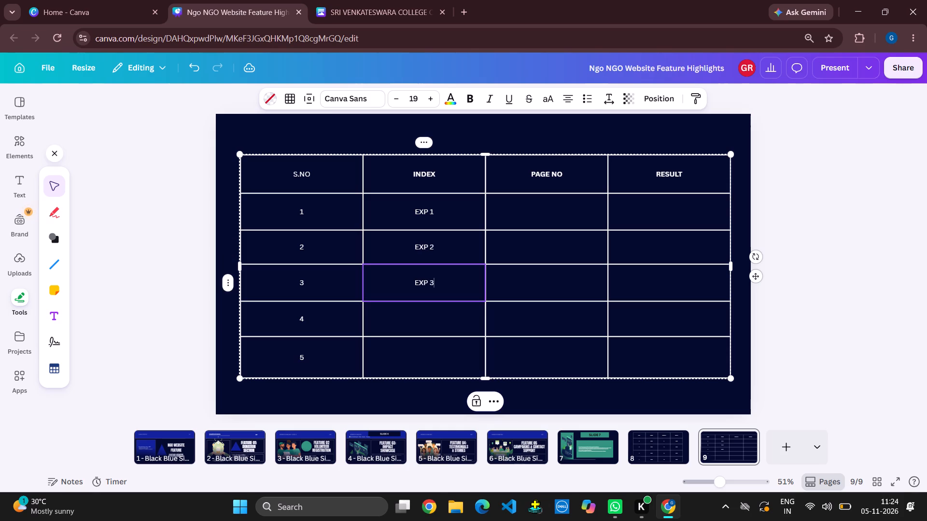
key(Down)
text(EXP 4)
key(Down)
text(EX)
text(P 5)
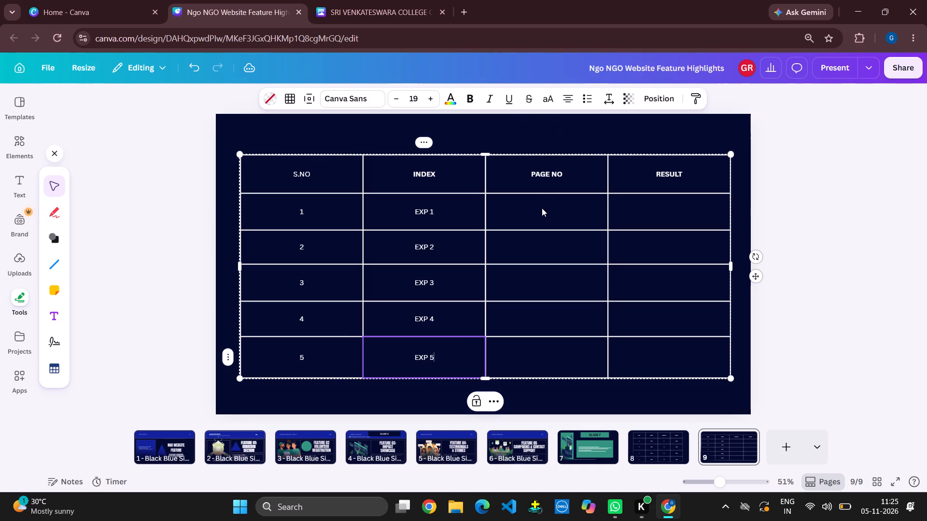
Fill the PAGE NO column for rows 1 to 5 with 3, 5, 7, 9 and 15.
click(542, 208)
click(542, 208)
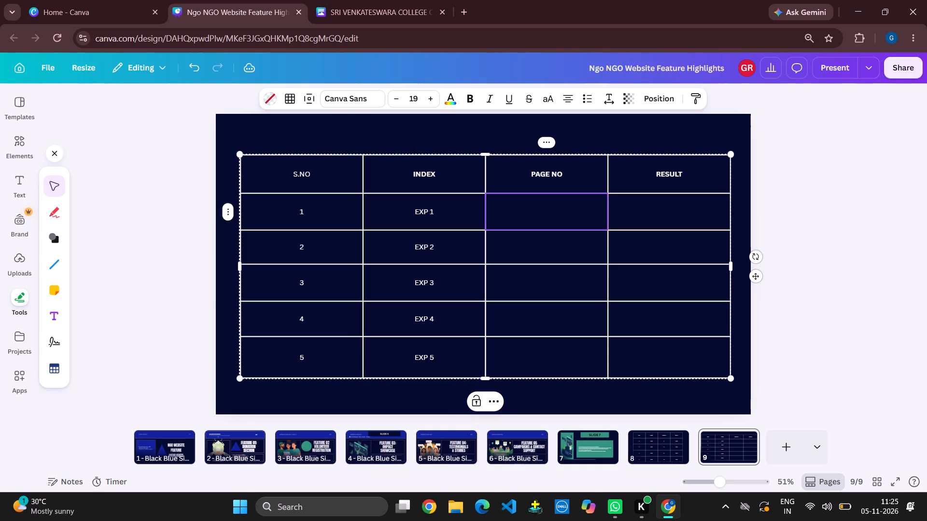
key(3)
key(Down)
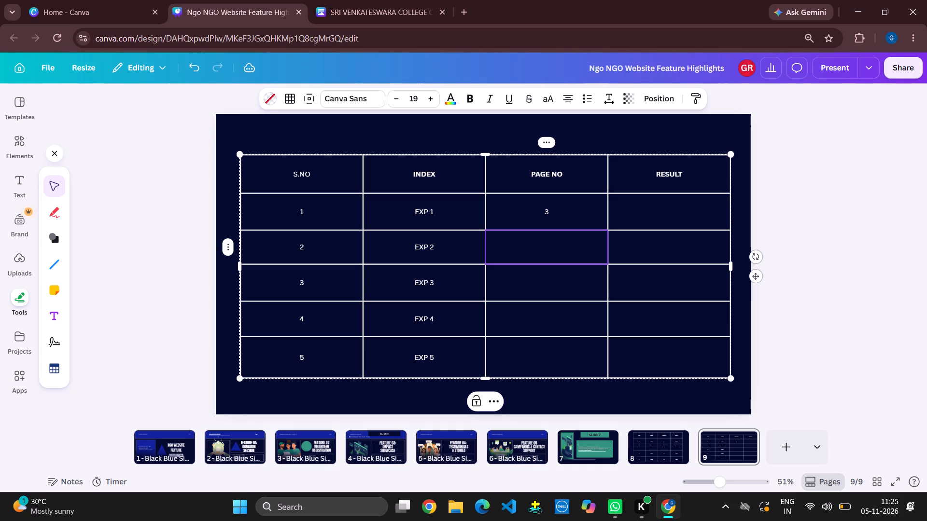
key(5)
key(Down)
key(7)
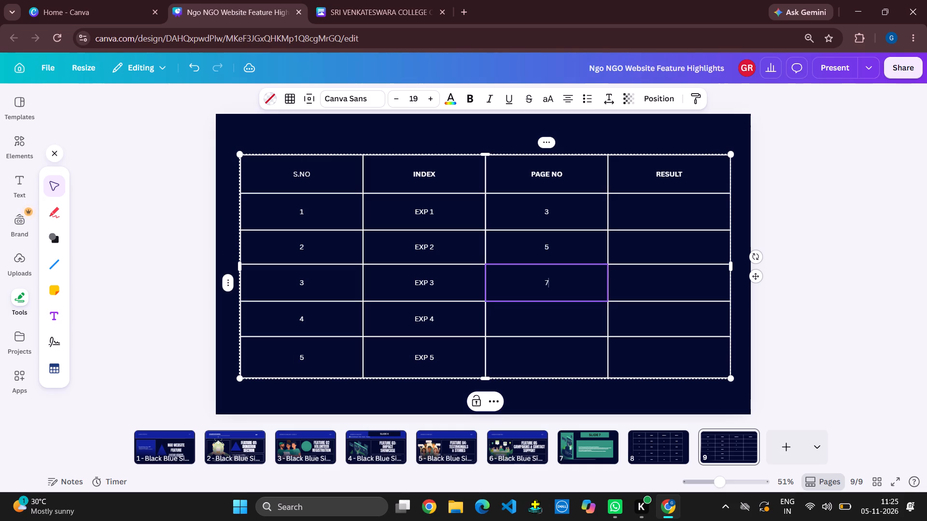
key(Down)
key(9)
key(Down)
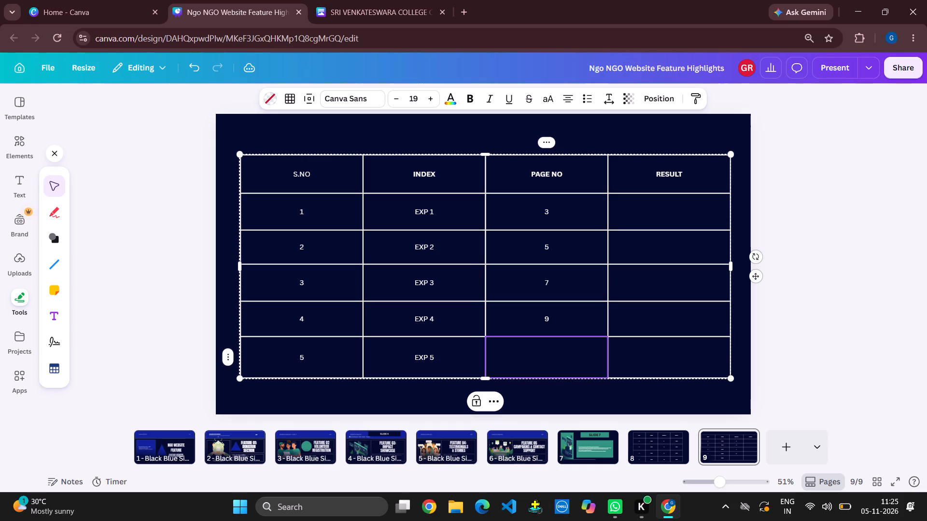
text(24)
key(BackSpace)
key(BackSpace)
text(15)
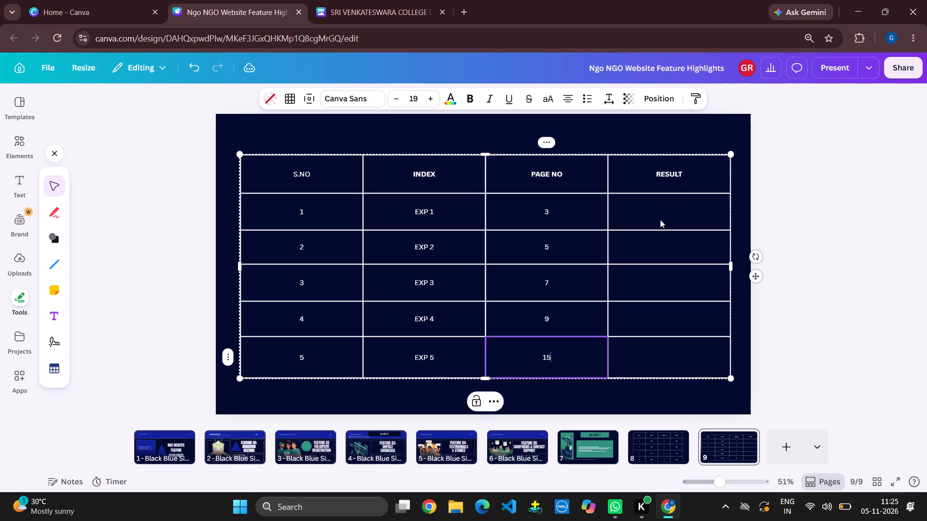
Enter PASS in all five rows of the RESULT column below the header.
click(660, 219)
text(PASS)
key(Down)
text(PASS)
key(Down)
text(PASS)
key(Down)
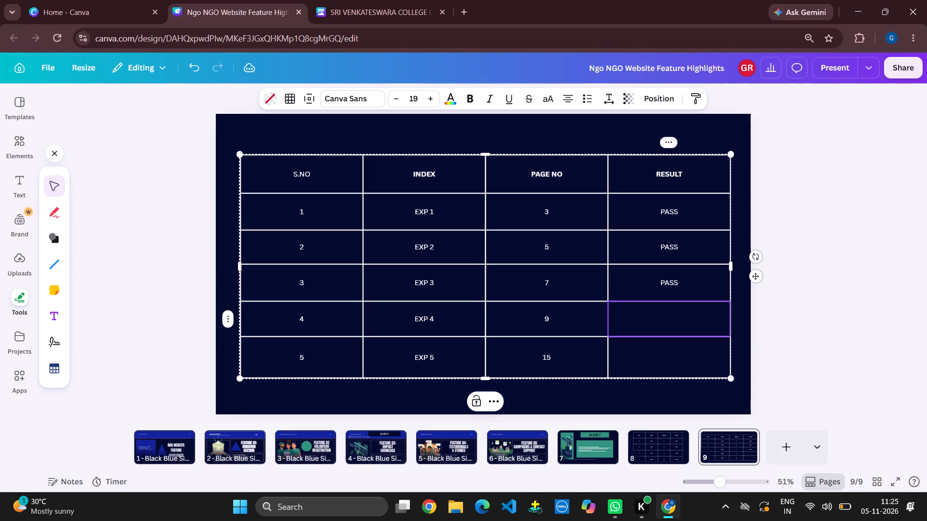
text(PASS)
key(Down)
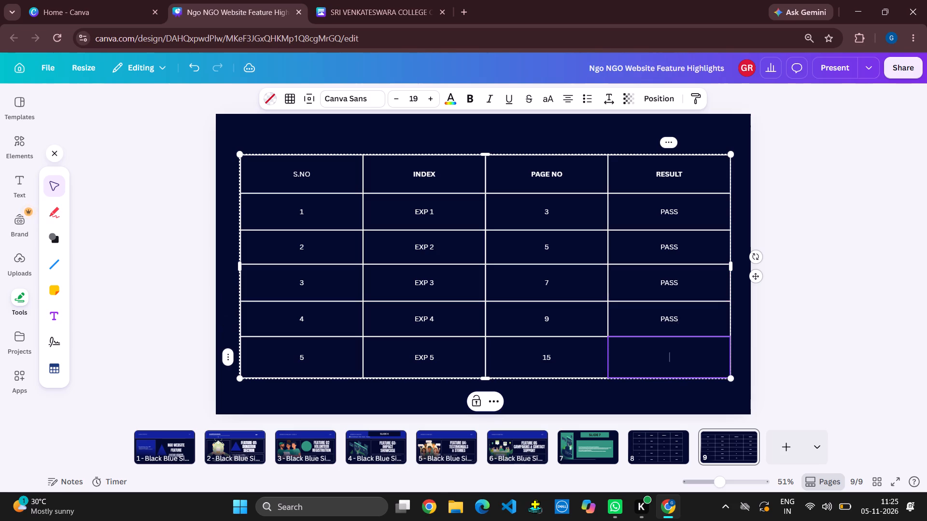
text(PASS)
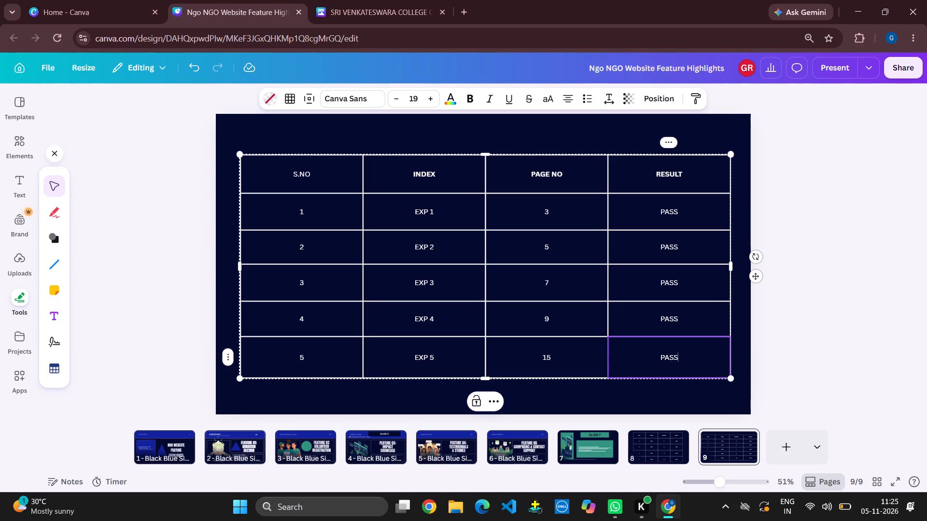
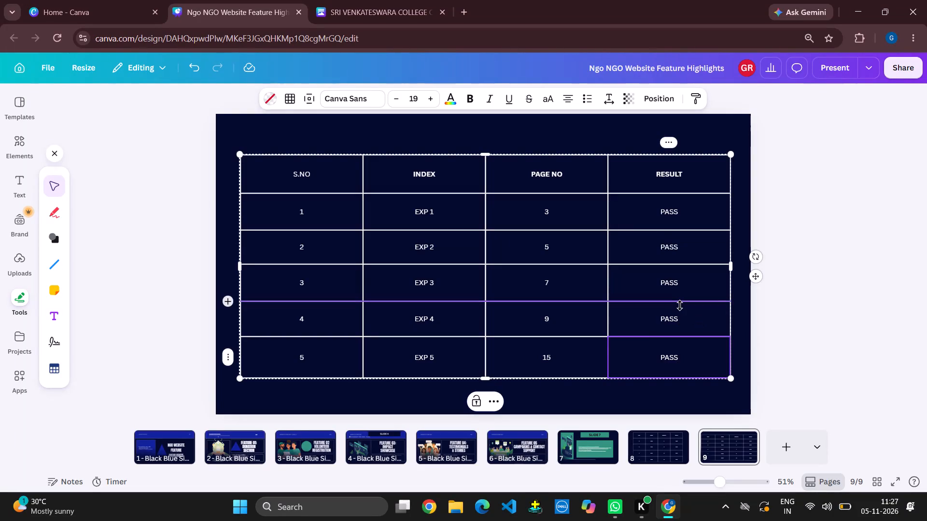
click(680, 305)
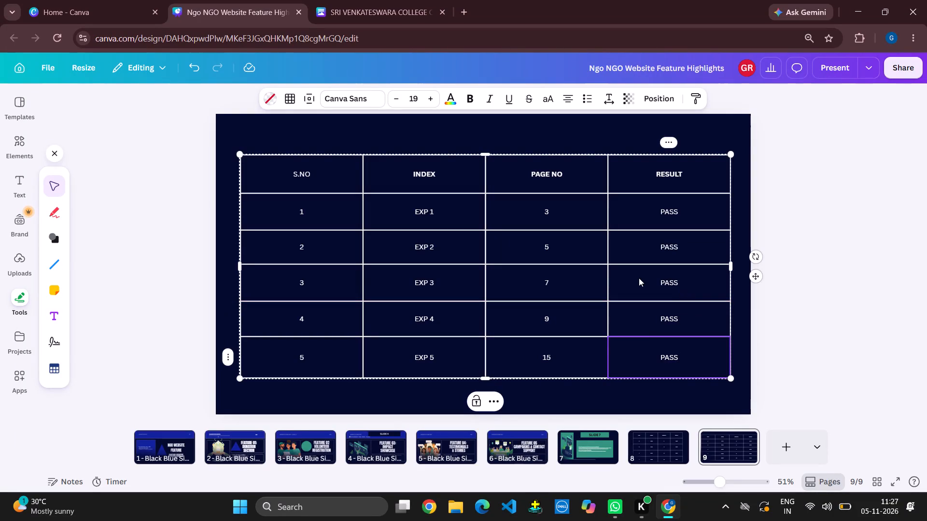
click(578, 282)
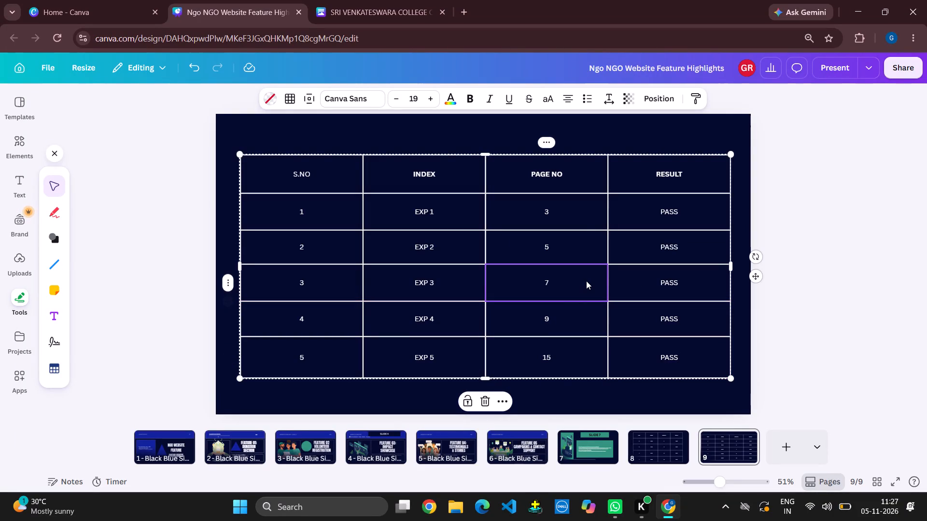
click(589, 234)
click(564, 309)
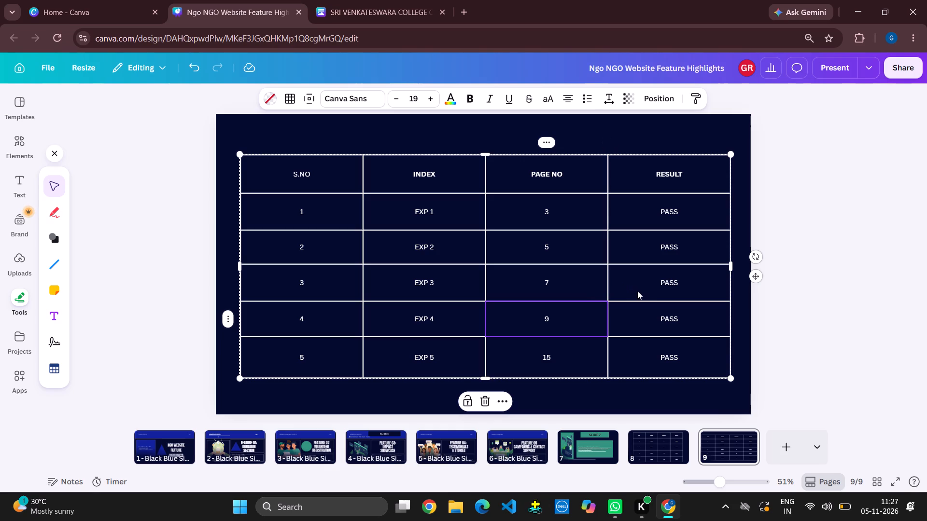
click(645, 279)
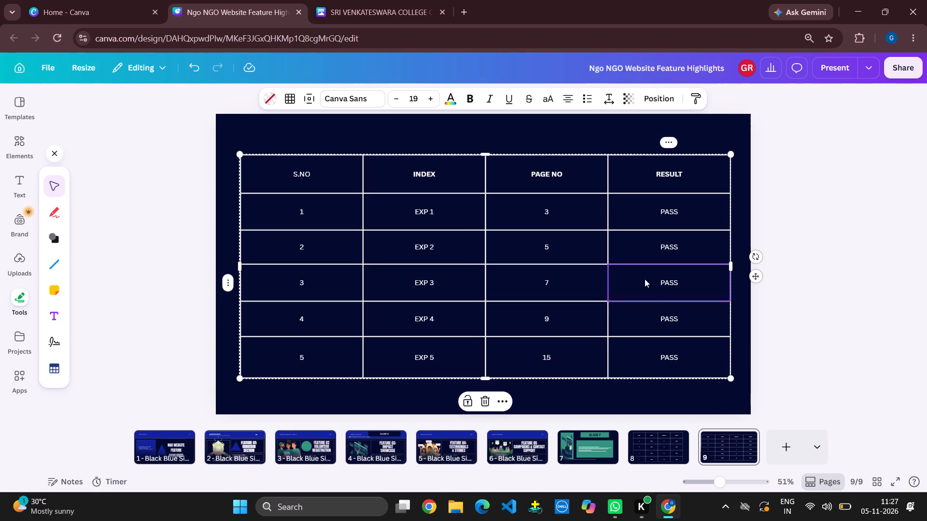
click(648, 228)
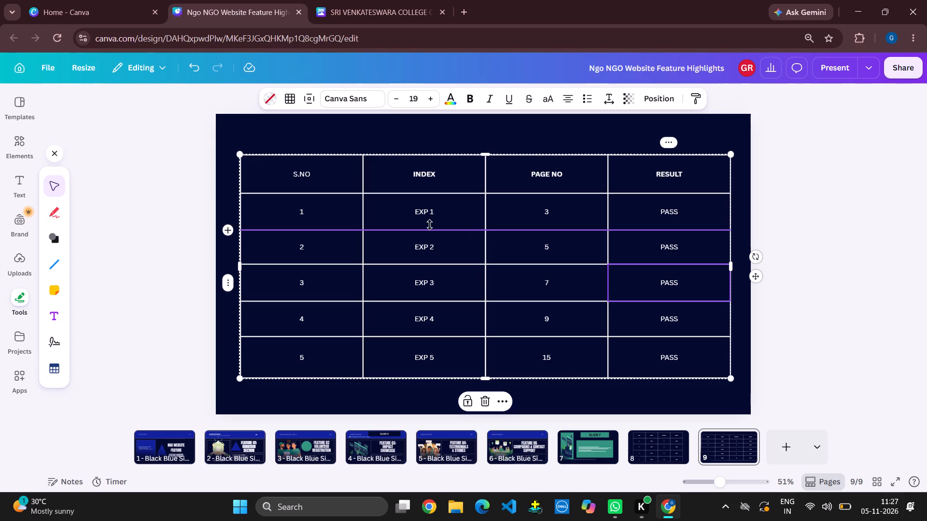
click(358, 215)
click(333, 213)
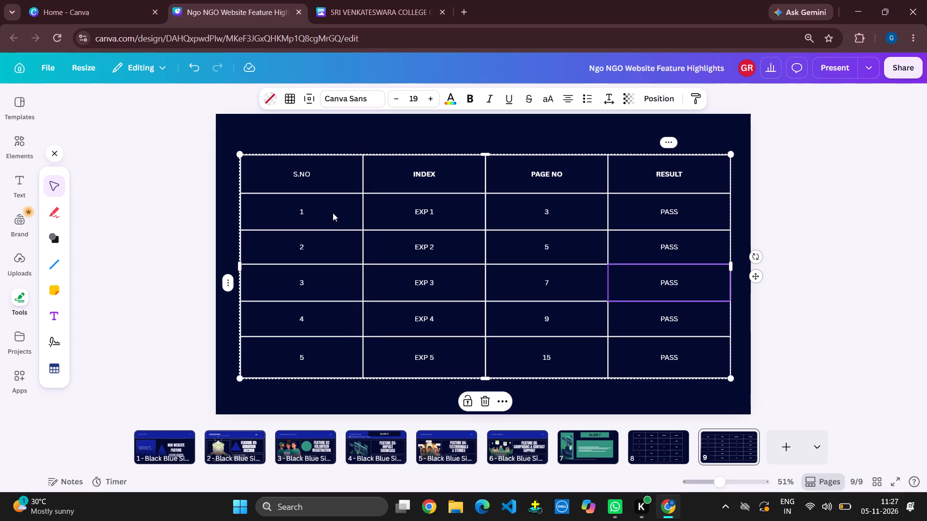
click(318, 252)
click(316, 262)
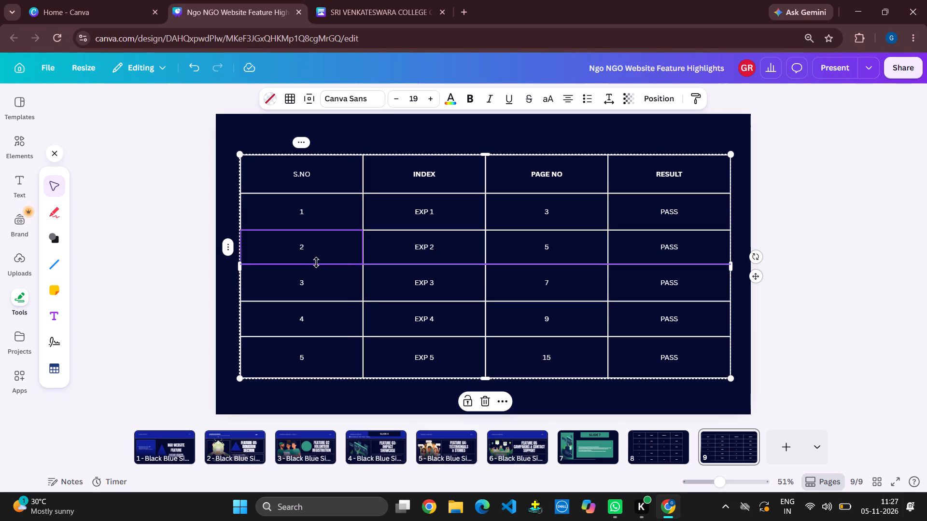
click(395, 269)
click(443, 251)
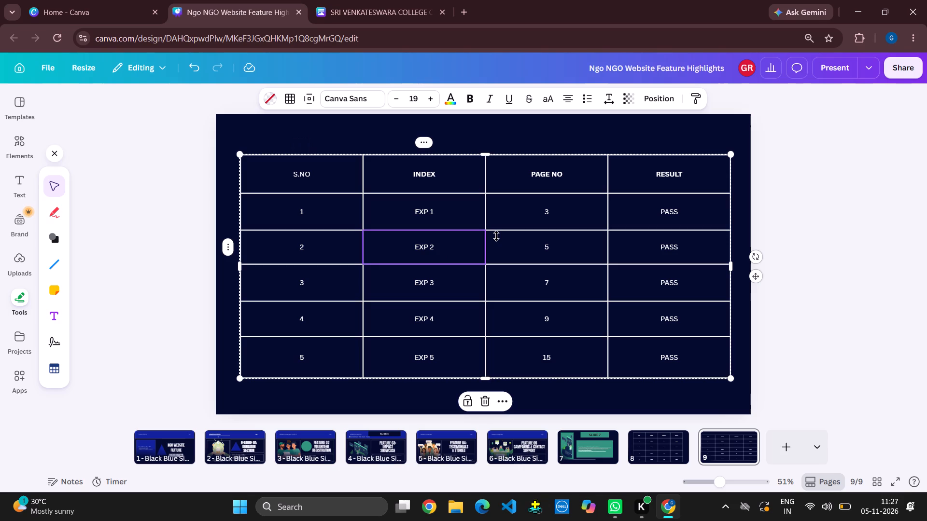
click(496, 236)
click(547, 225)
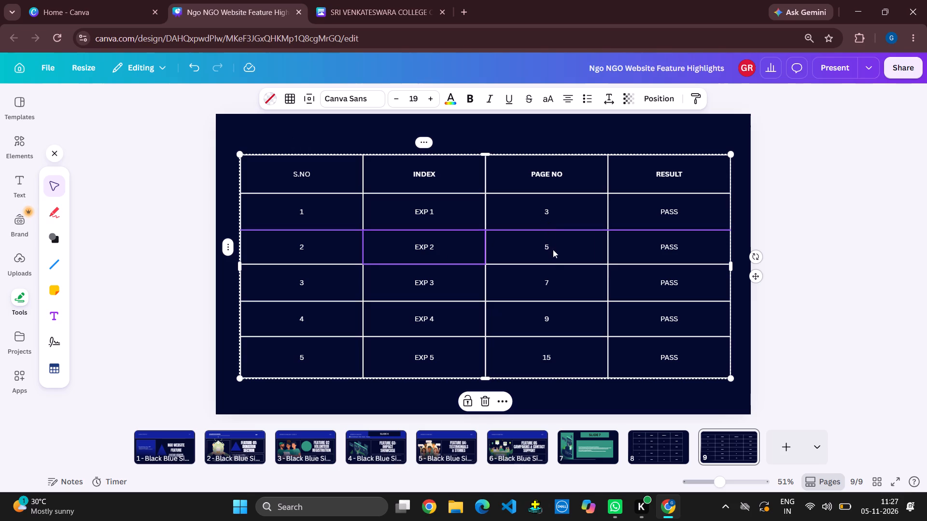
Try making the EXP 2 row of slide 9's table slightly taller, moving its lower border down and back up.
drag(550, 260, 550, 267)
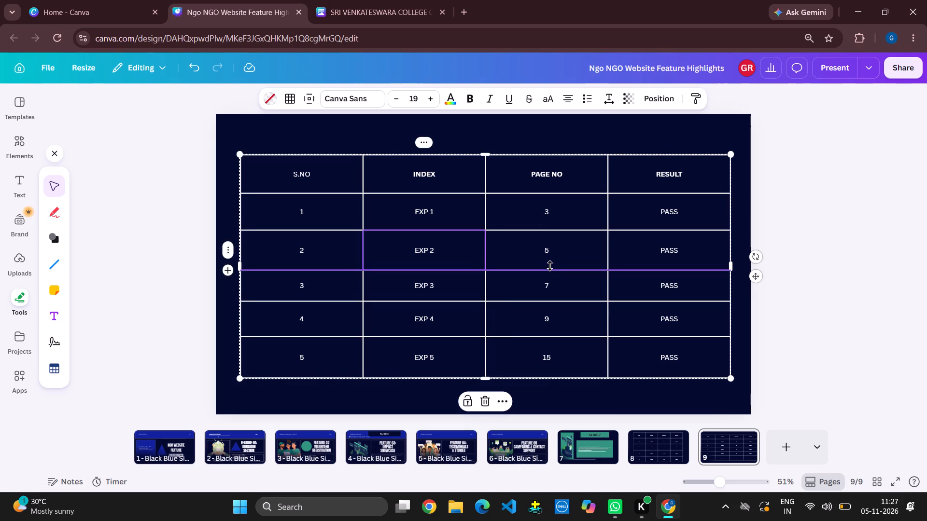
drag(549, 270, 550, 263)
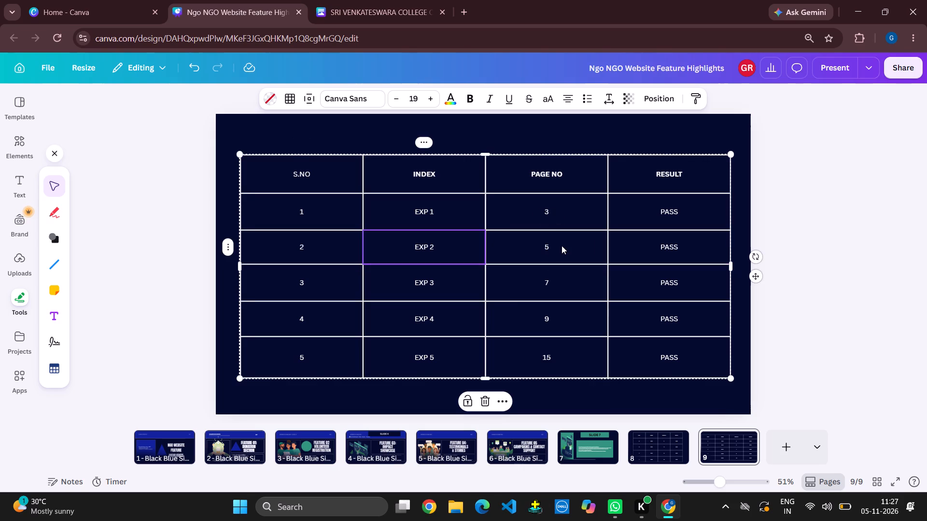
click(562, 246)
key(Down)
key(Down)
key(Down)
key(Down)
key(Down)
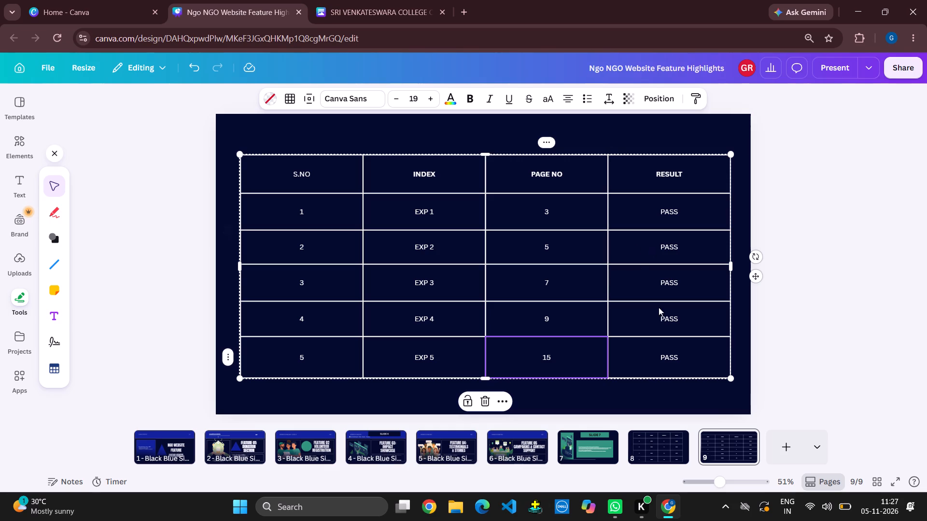
Add a blank slide 10 and place a table with three columns and four rows near the slide's upper-left corner.
click(788, 436)
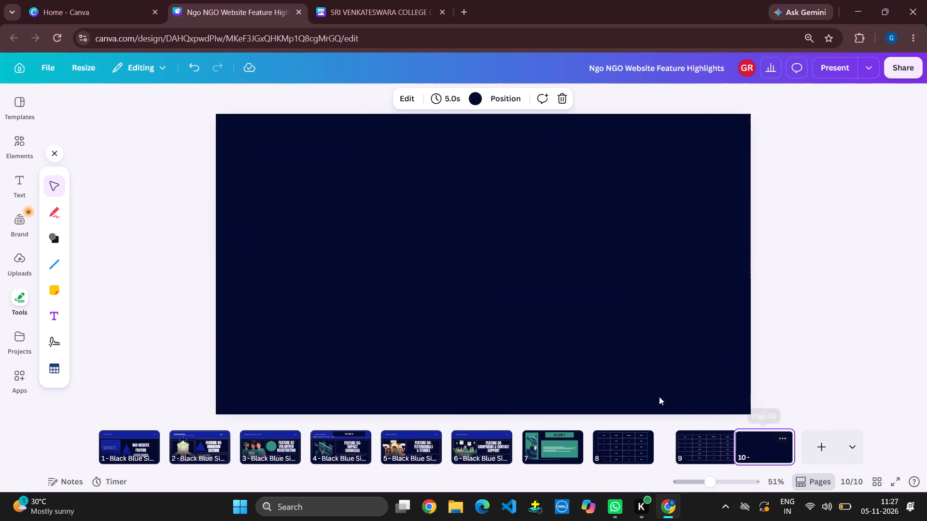
click(52, 370)
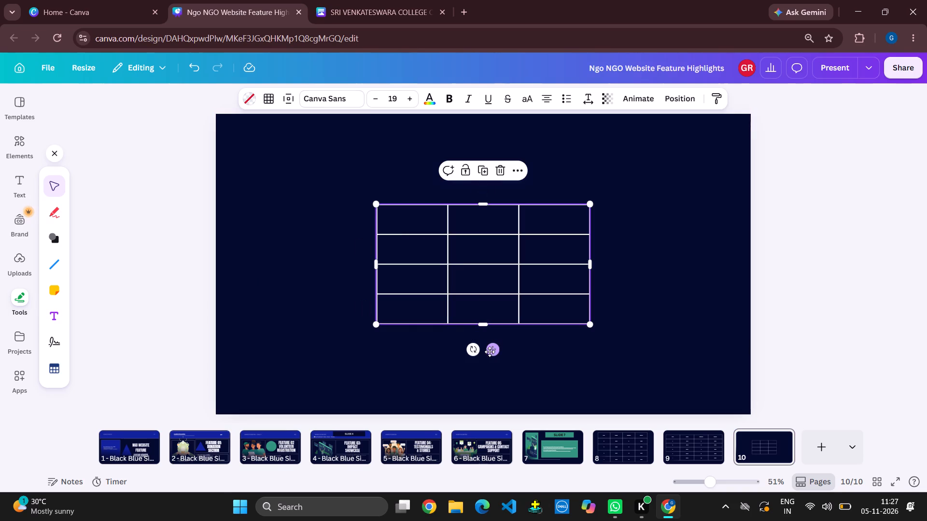
drag(493, 352, 386, 302)
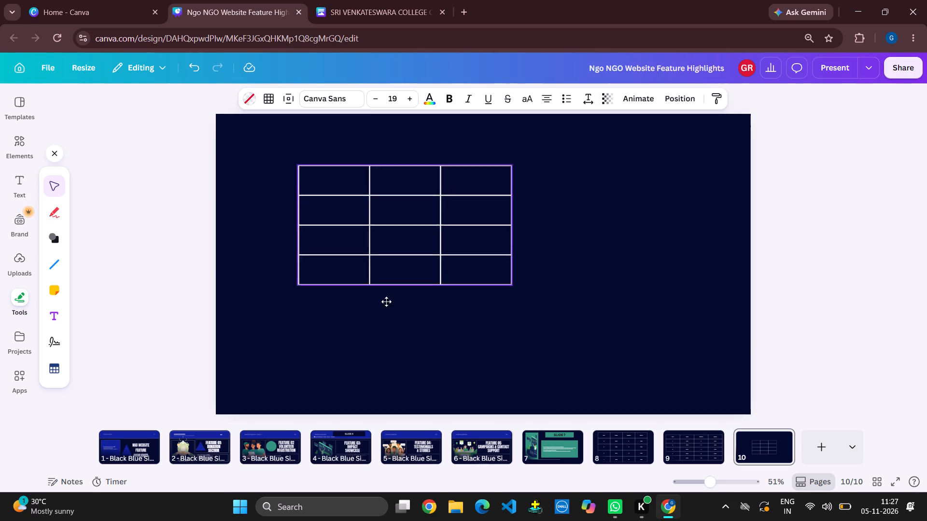
drag(386, 302, 362, 288)
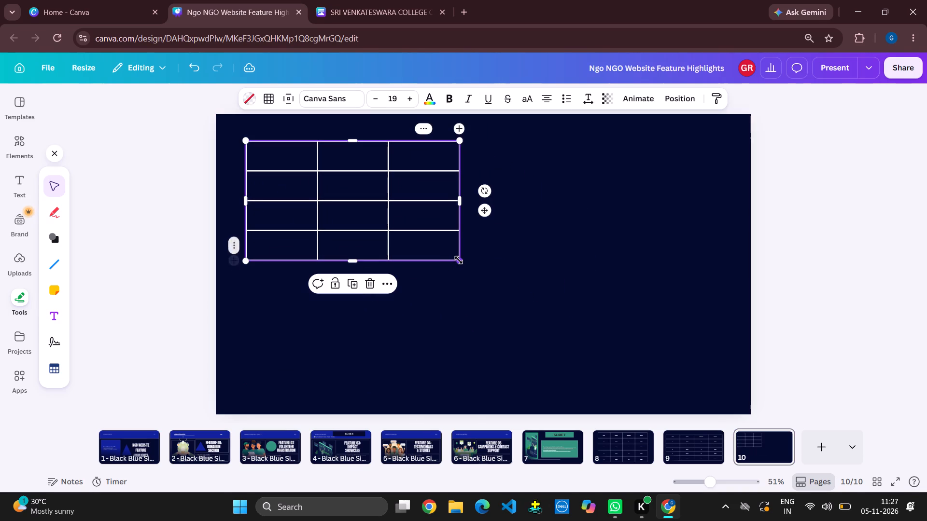
Enlarge slide 10's table to about 1,649 by 853, and reduce it to roughly 70% of the slide's width and half its height.
drag(459, 260, 671, 361)
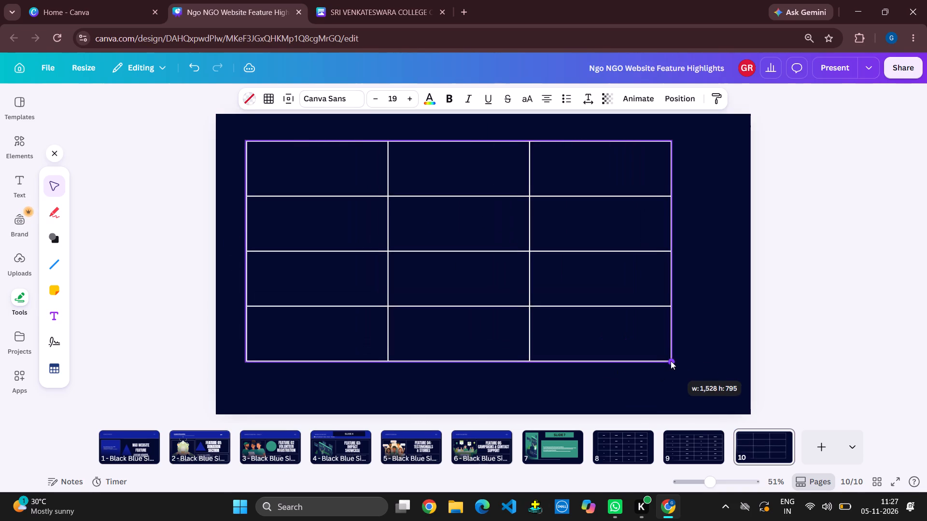
drag(671, 361, 704, 377)
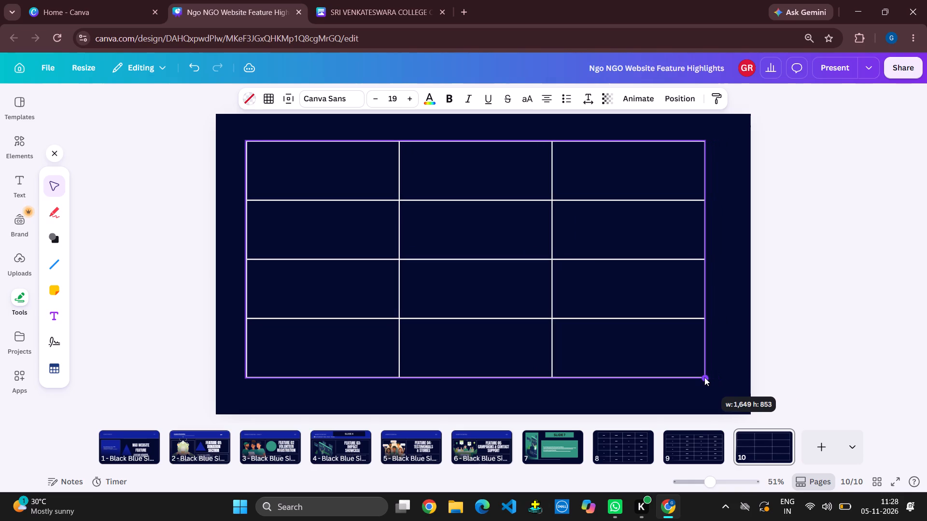
drag(704, 377, 704, 378)
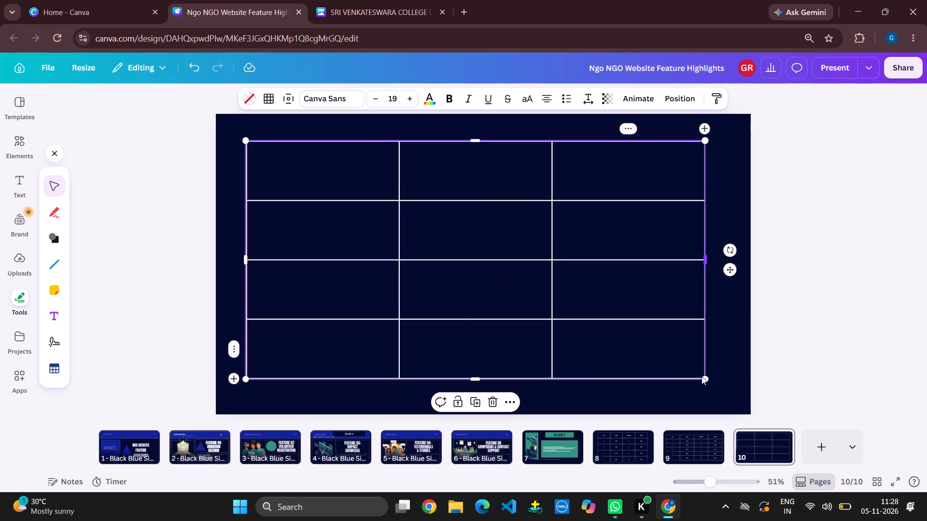
drag(702, 376, 626, 294)
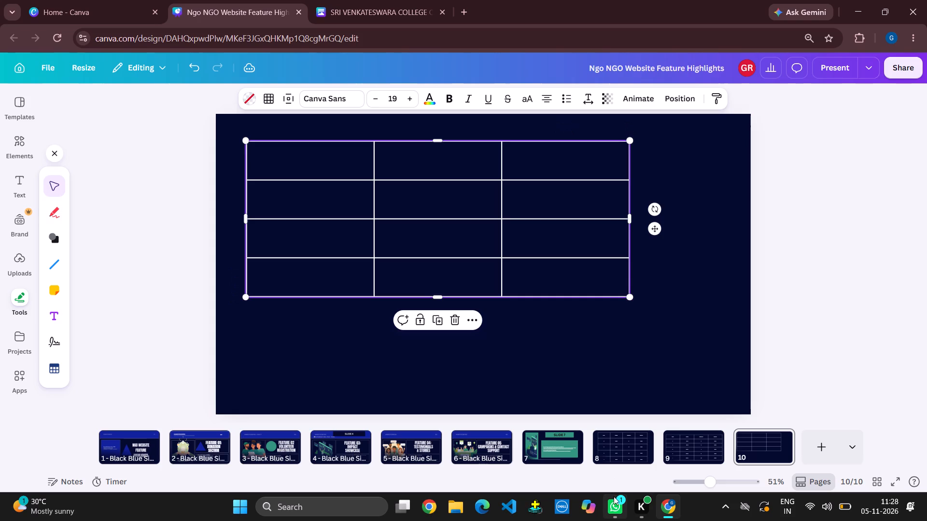
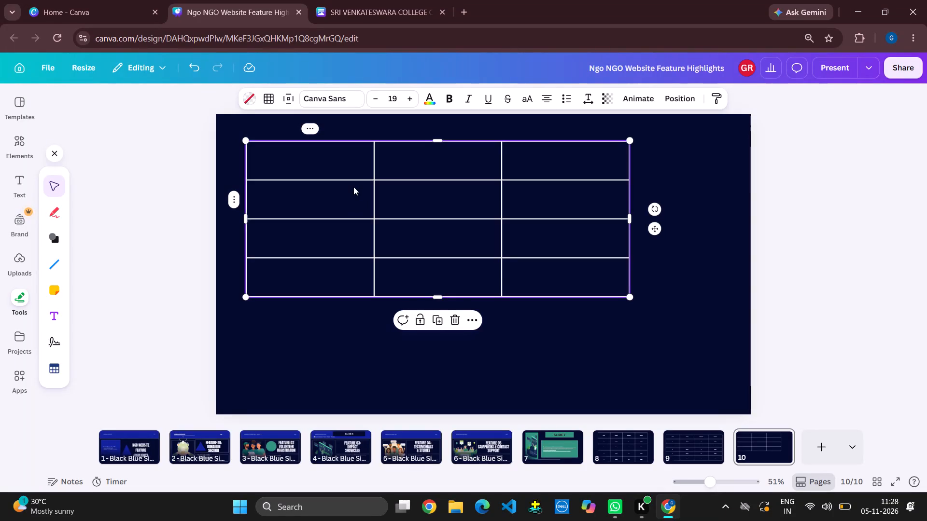
Add two rows to the three-column table on slide 10 so that it has six rows.
right_click(353, 187)
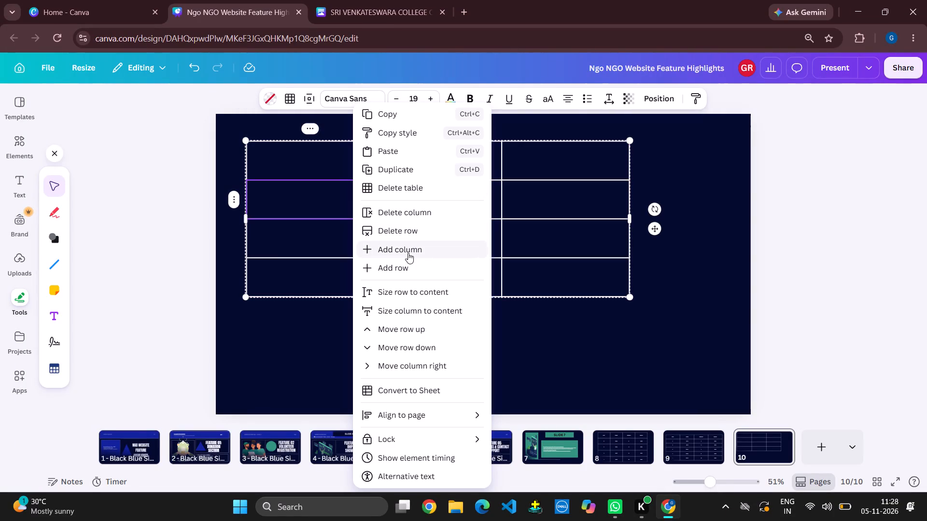
click(399, 262)
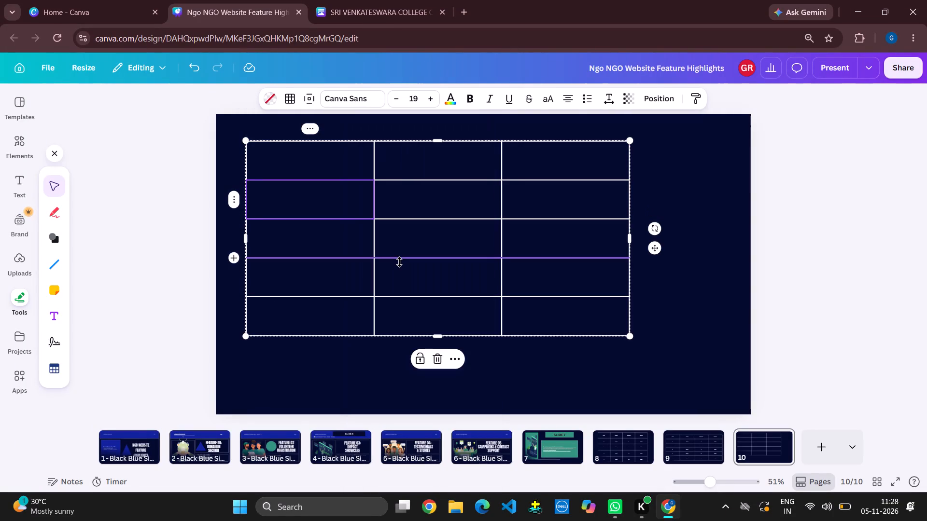
right_click(399, 262)
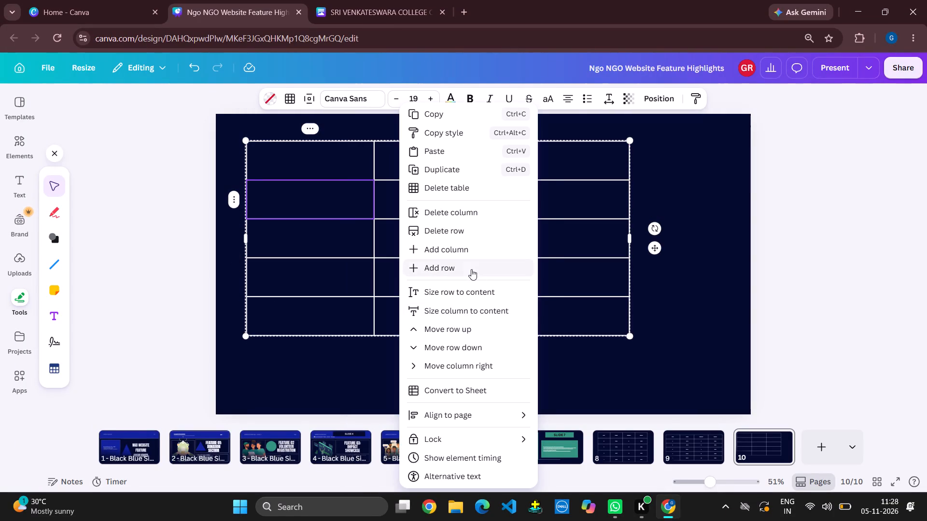
click(471, 269)
Open the table editing options for the middle cell in the fourth row of slide 10's table.
right_click(471, 269)
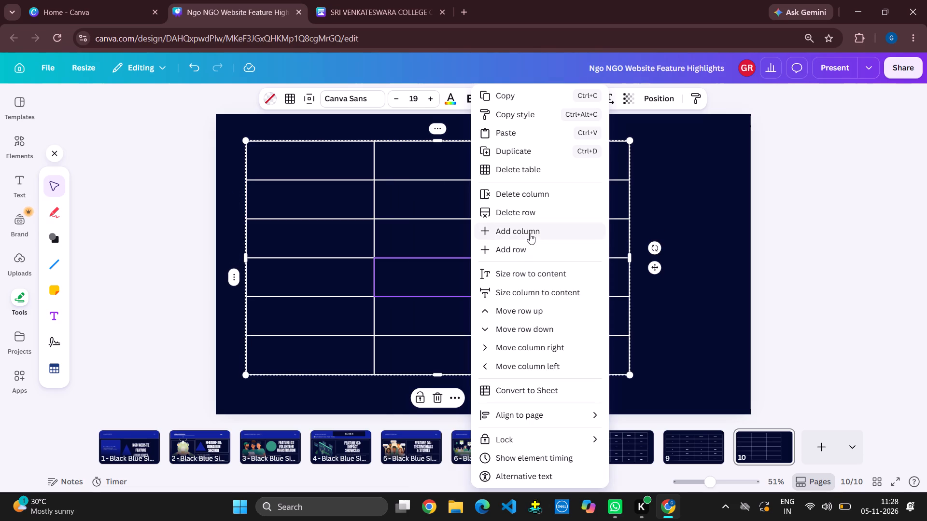
Add two columns to slide 10's table so that it has five columns.
click(530, 233)
right_click(530, 233)
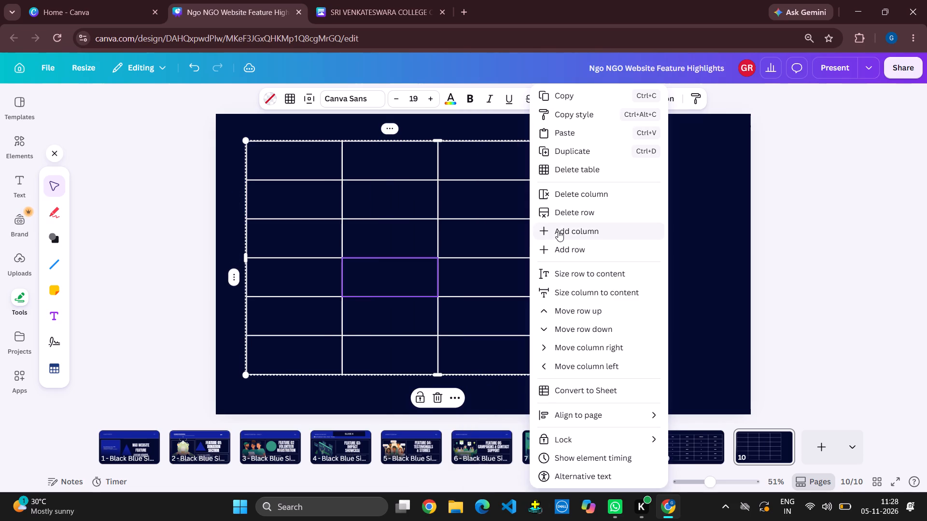
click(558, 231)
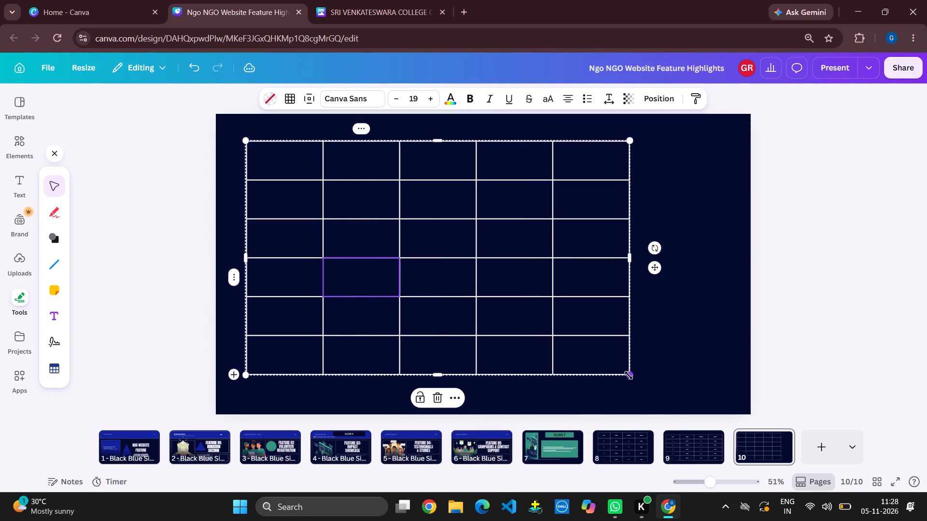
Enlarge slide 10's table from its lower corner so it fills most of the slide while staying inside the edges.
drag(629, 375, 738, 392)
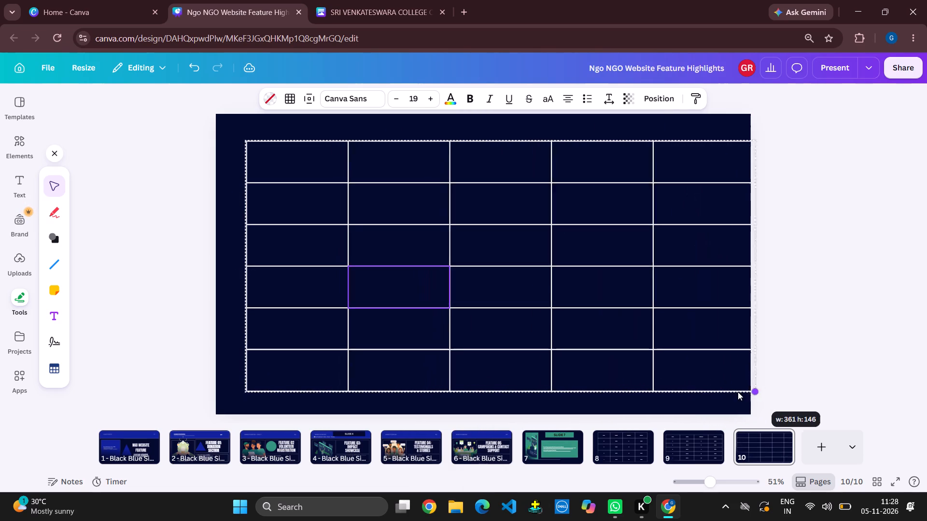
drag(738, 392, 724, 392)
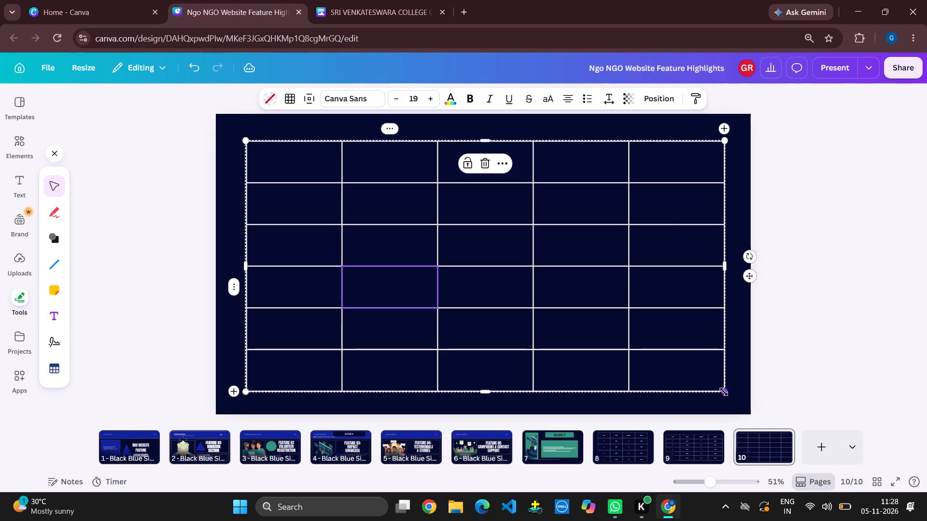
Enter the headings S.NO and INDEX in the first two header cells of slide 10's table.
click(321, 158)
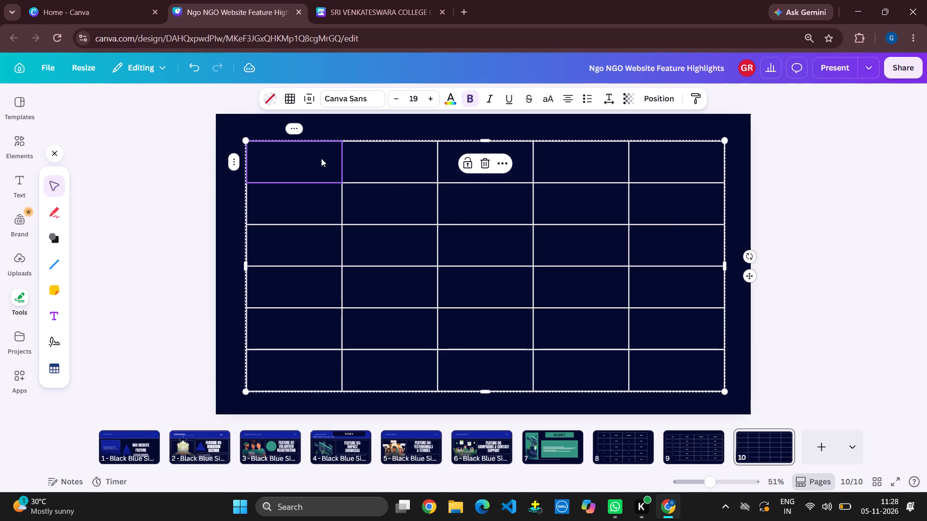
text(S.NO)
click(377, 154)
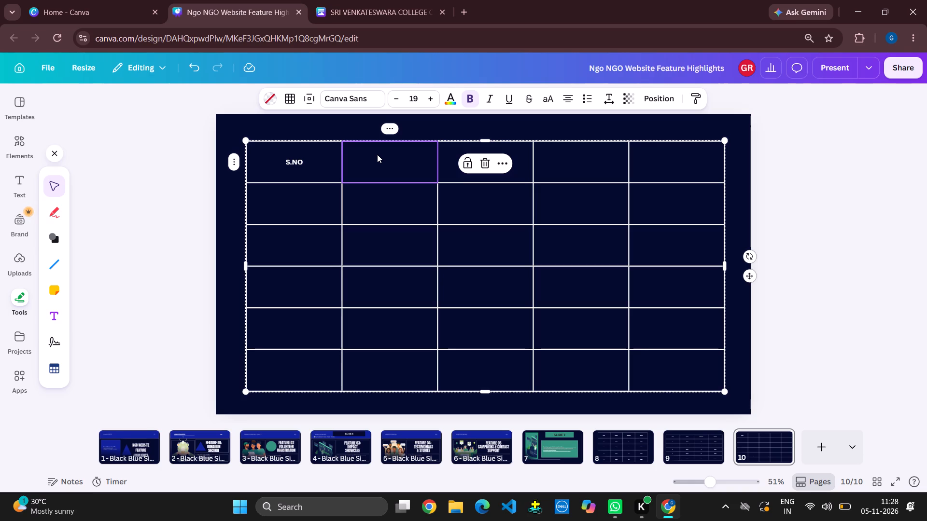
text(GO)
key(BackSpace)
key(BackSpace)
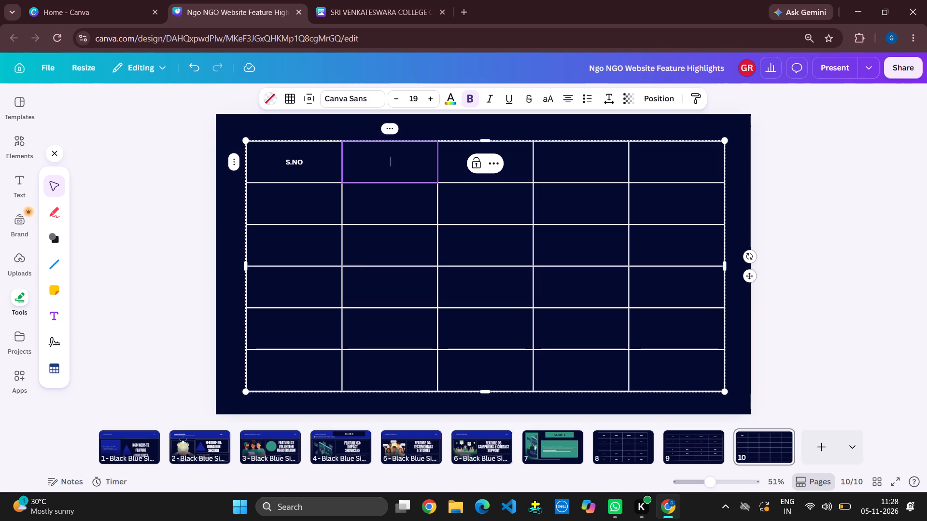
text(GOUL)
key(BackSpace)
key(BackSpace)
key(BackSpace)
key(BackSpace)
key(g)
key(BackSpace)
key(i)
text(NDEX)
Enter the headings TITLE, PAGE NO and RESULT in the remaining three header cells of slide 10's table.
double_click(448, 167)
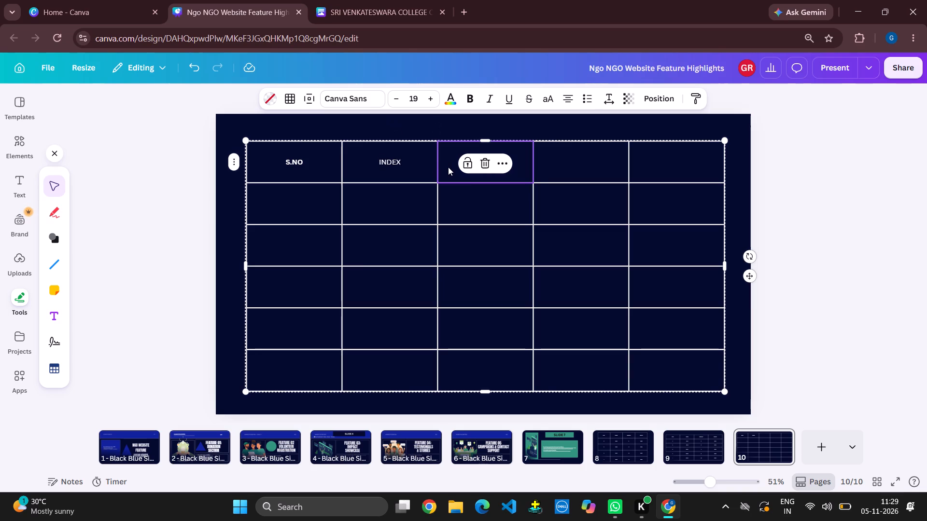
text(TITLE)
double_click(558, 167)
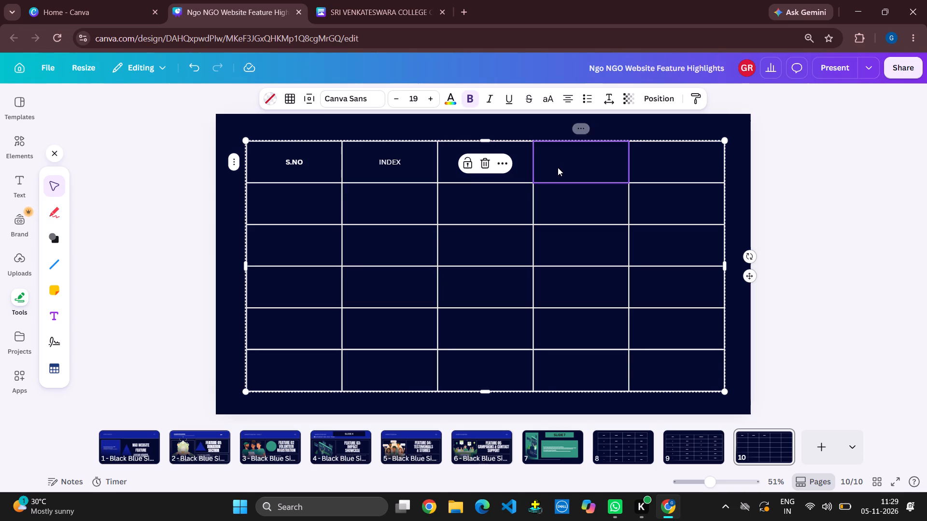
click(630, 164)
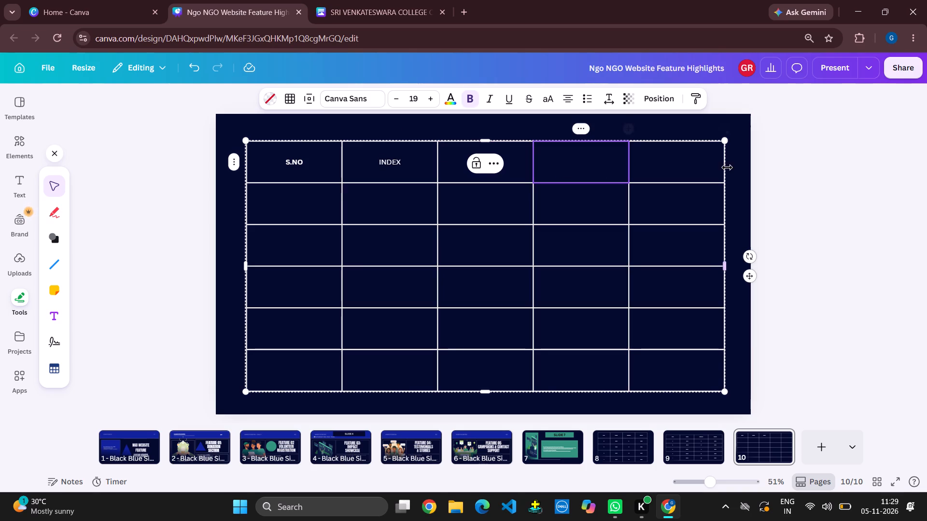
click(733, 176)
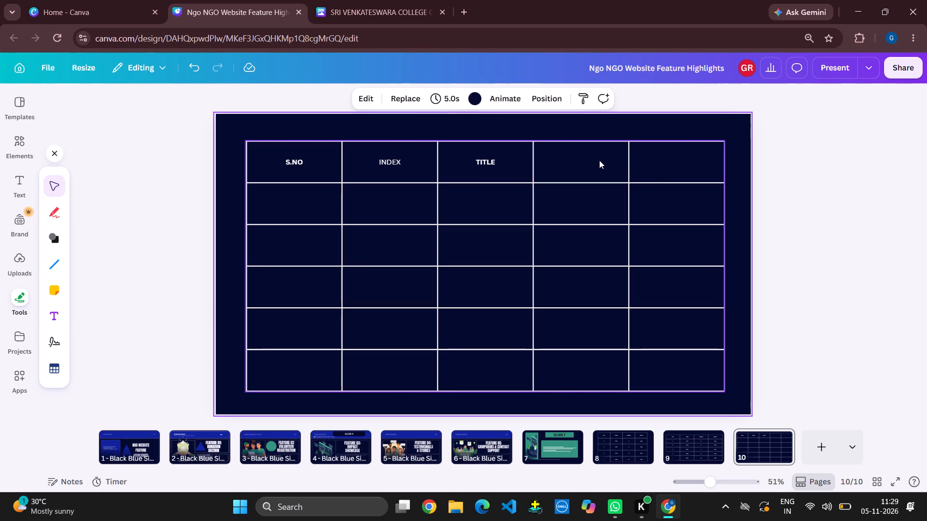
double_click(599, 160)
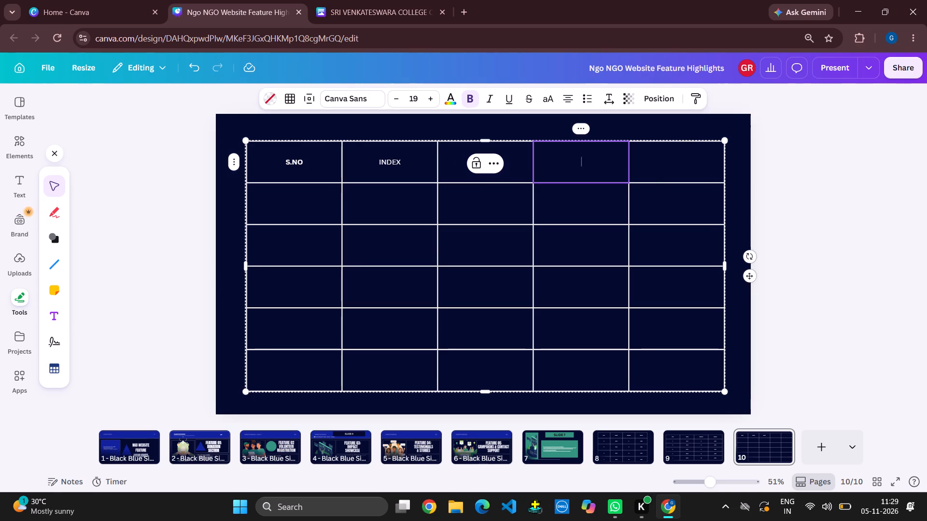
text(PAGE NO)
click(666, 163)
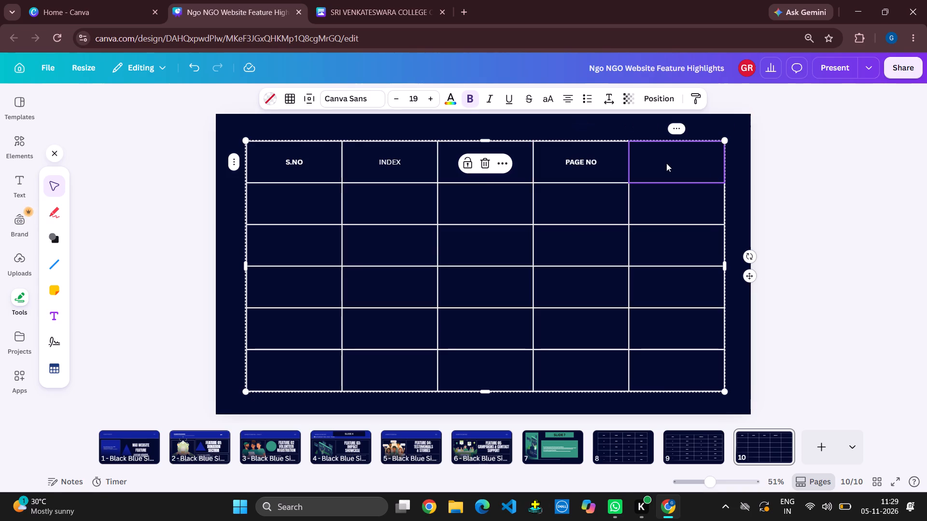
text(RESULT)
Number the five rows under S.NO from 1 to 5.
click(313, 195)
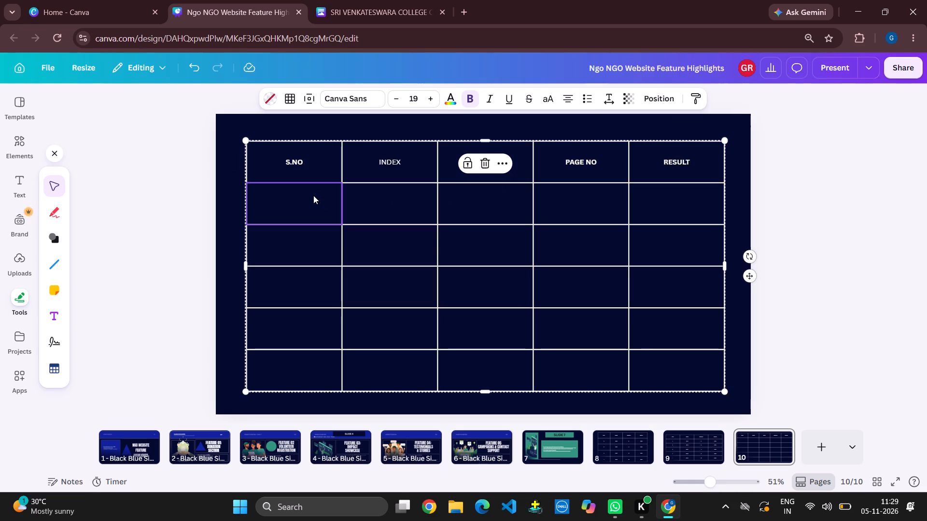
key(1)
key(Down)
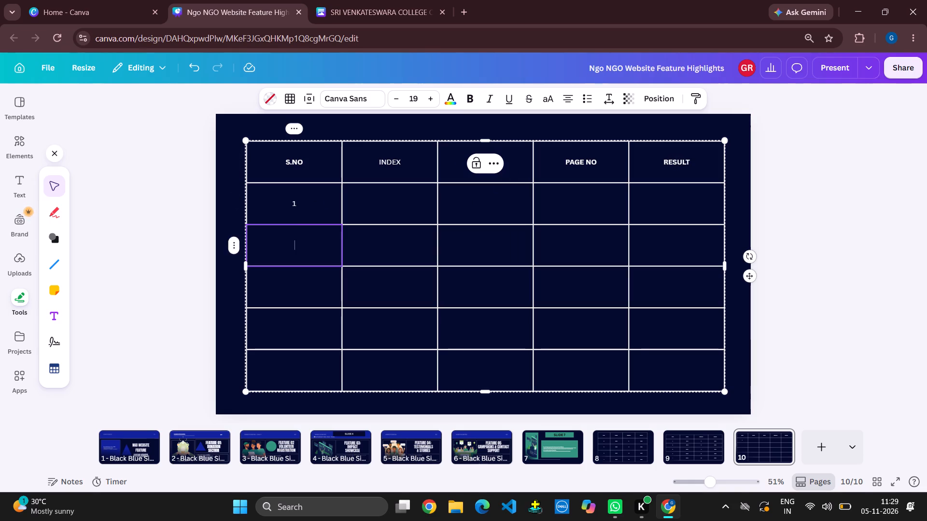
key(2)
key(Down)
key(3)
key(Down)
key(4)
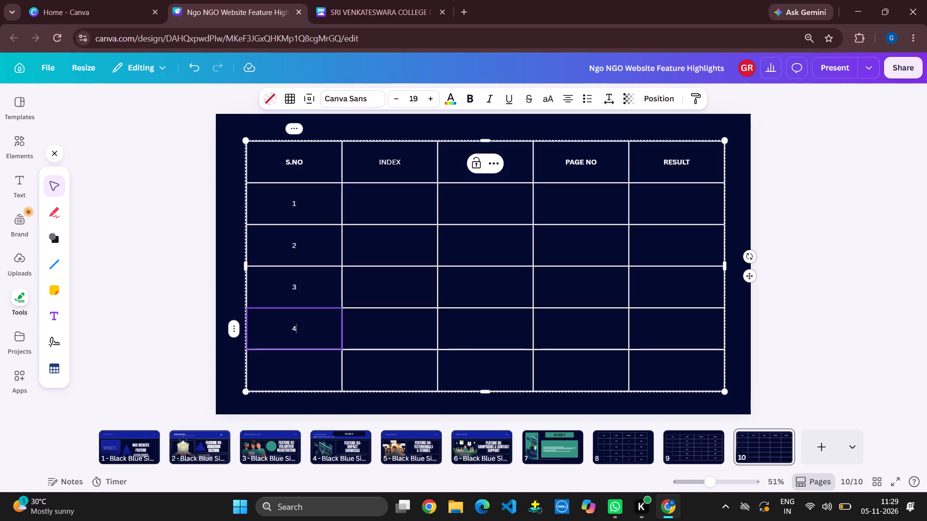
key(Down)
key(5)
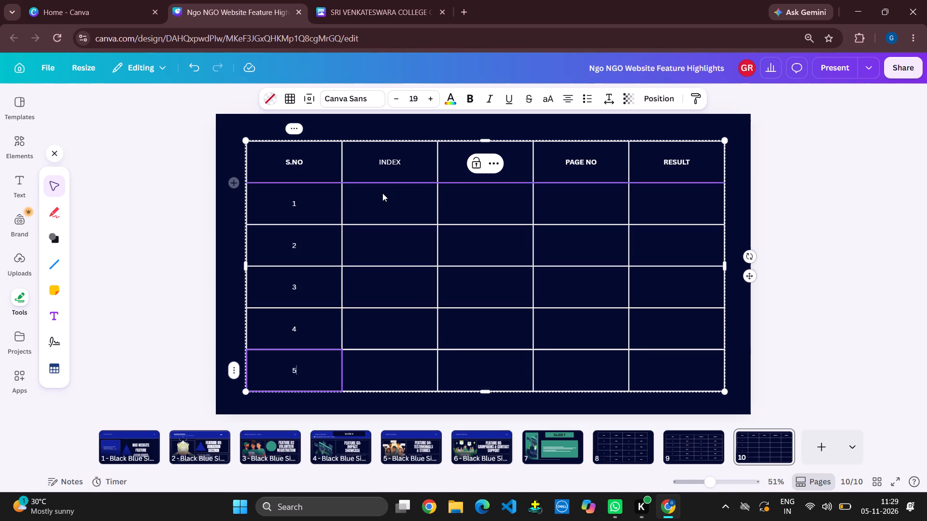
Fill the INDEX column with EXP 1, EXP 2 and EXP 3 for rows 1 to 3.
click(382, 193)
text(EXP)
key(space)
text(1)
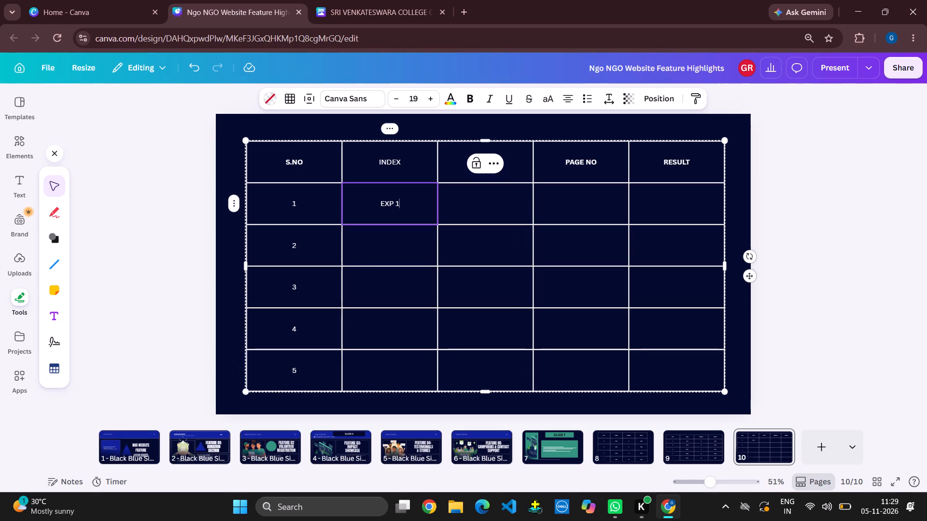
key(Down)
text(EXP 2)
key(Down)
key(Up)
text(EX)
key(BackSpace)
key(BackSpace)
key(Down)
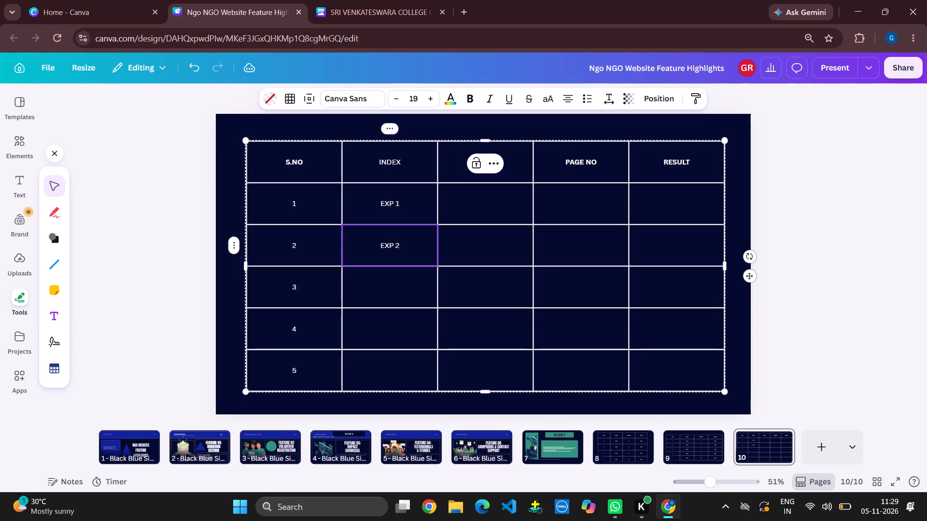
text(EXP)
key(space)
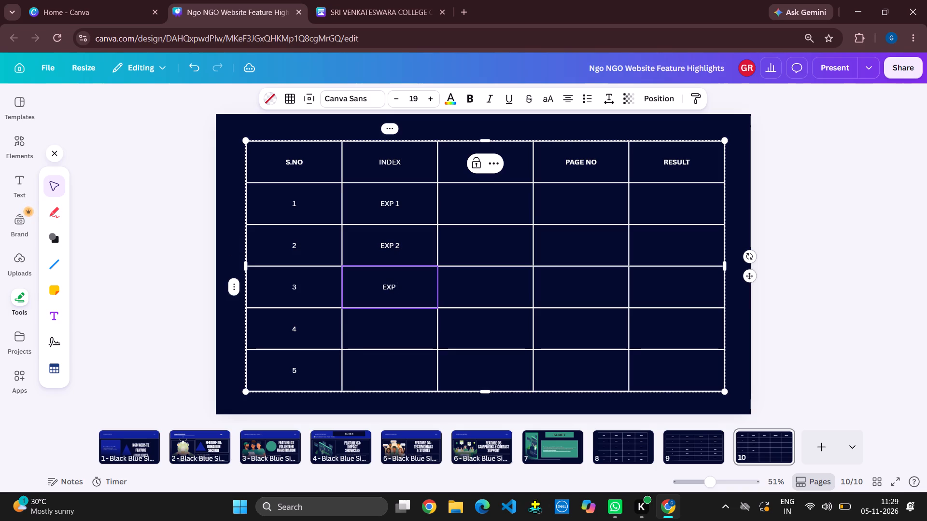
key(3)
key(Down)
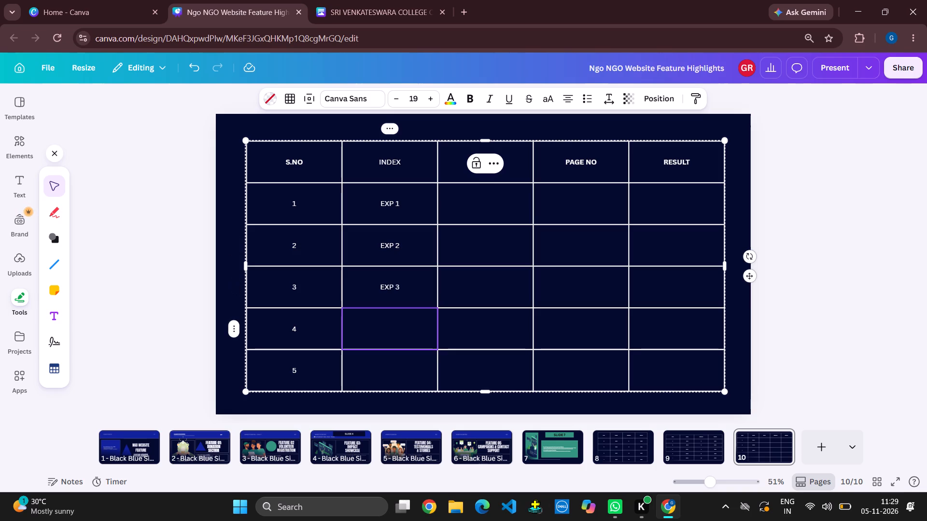
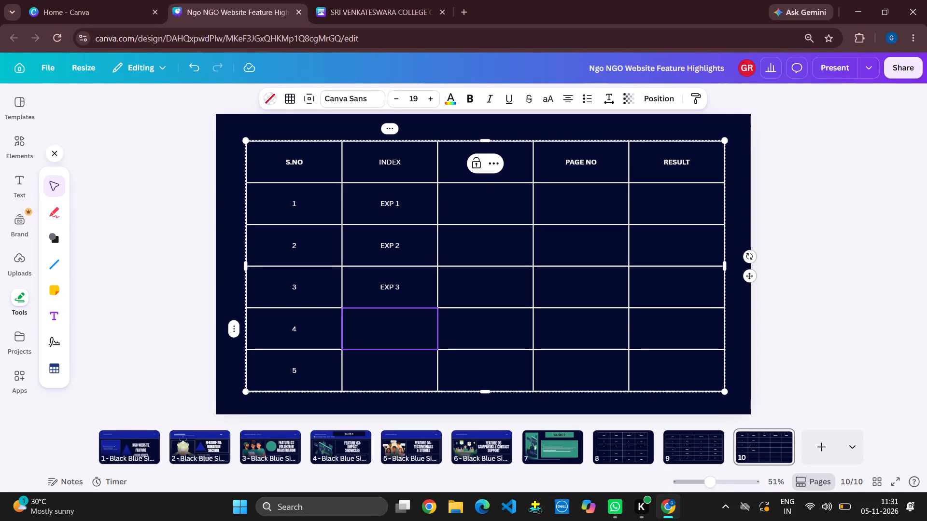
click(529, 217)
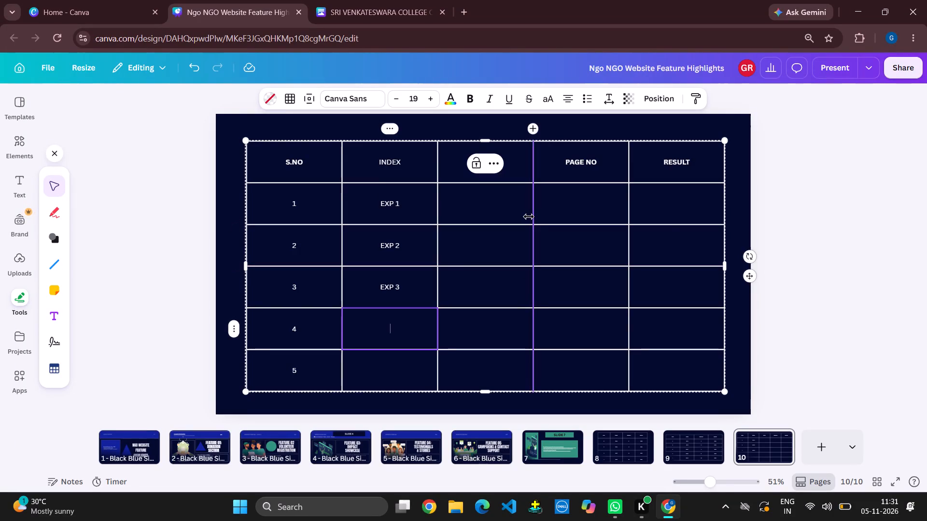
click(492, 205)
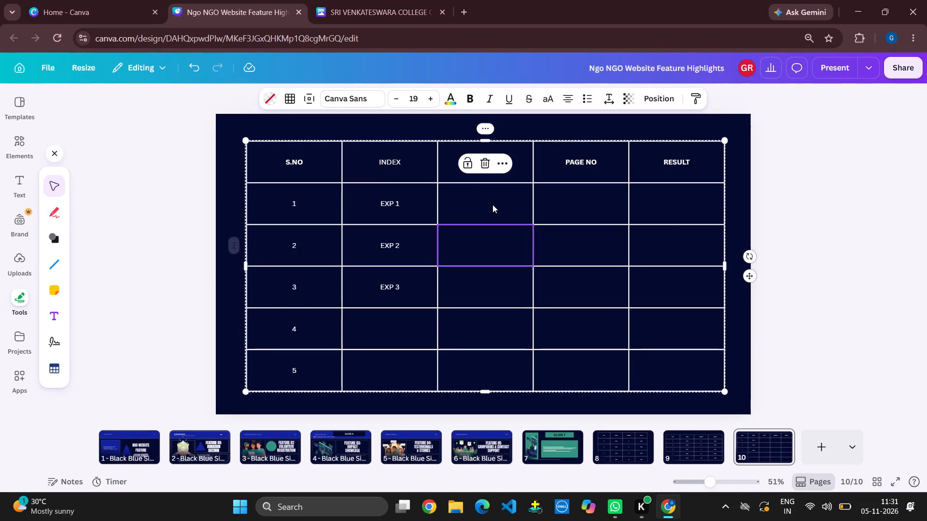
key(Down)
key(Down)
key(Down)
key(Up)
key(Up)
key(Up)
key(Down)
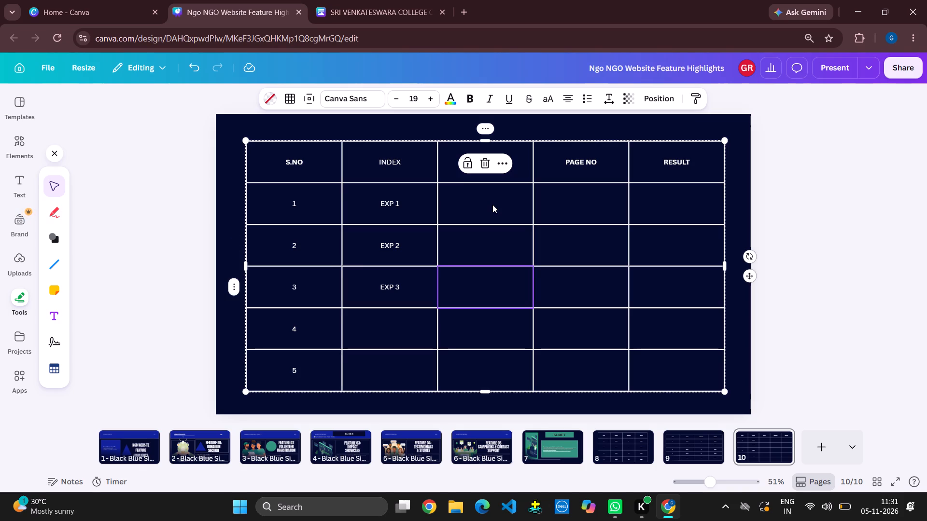
Fill rows 4 and 5 of the INDEX column with EXP4 and EXP 5.
click(379, 329)
text(EX)
key(p)
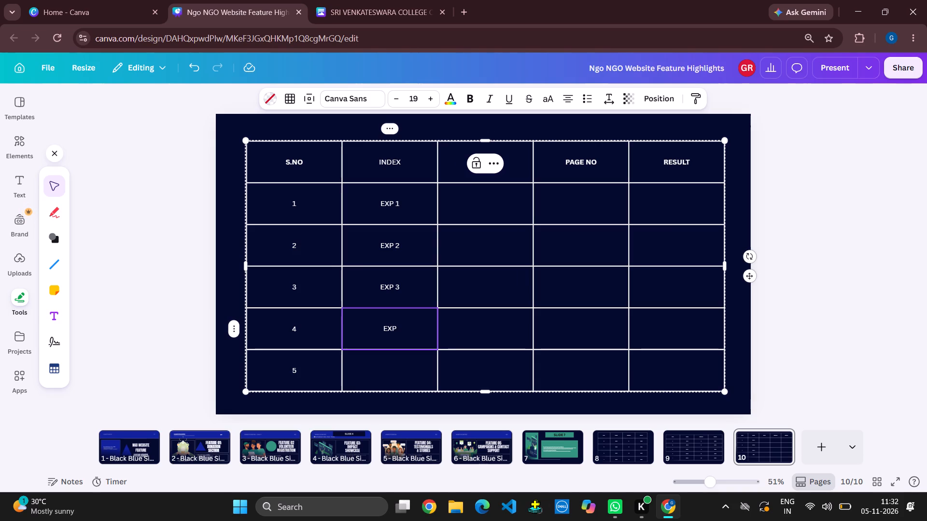
key(4)
key(Down)
text(EXP)
key(space)
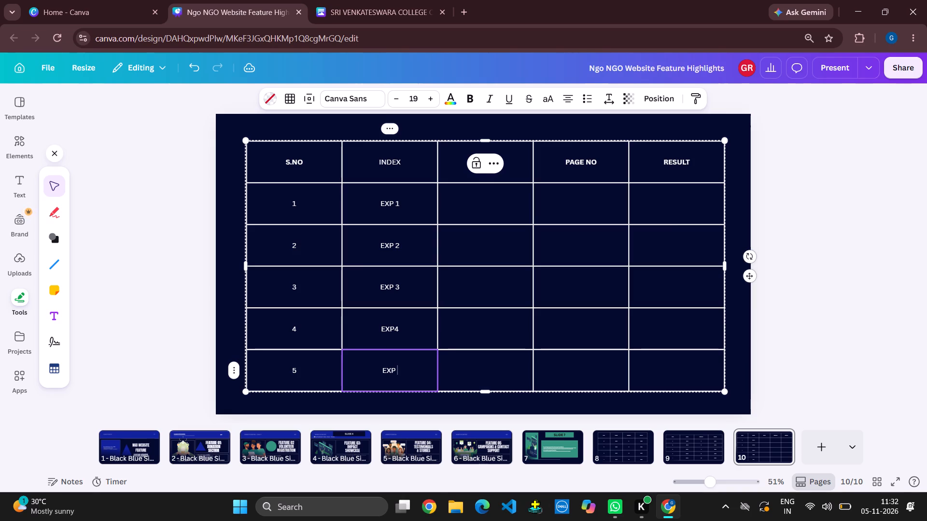
key(5)
Fill rows 1 to 3 of the TITLE column with EXP 2, EXP 3 and EXP 4.
double_click(489, 217)
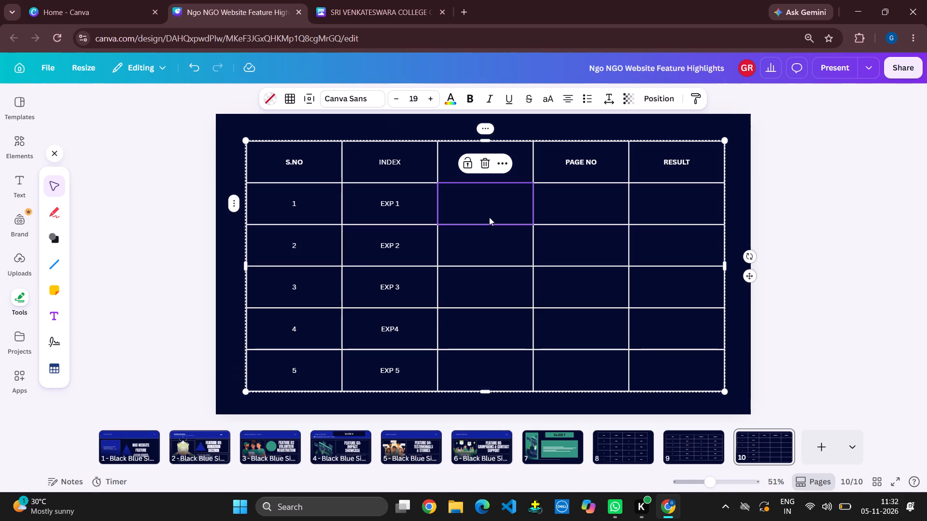
text(EX)
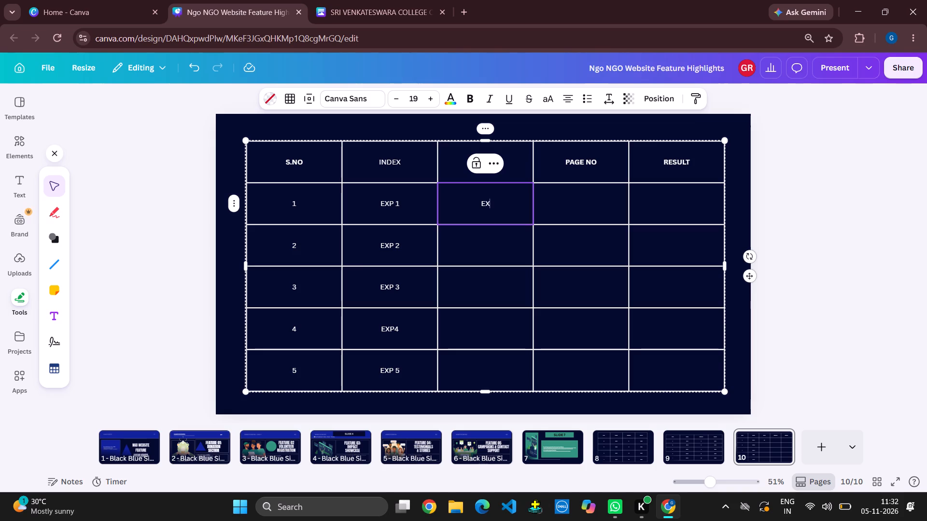
text(PN)
key(BackSpace)
key(space)
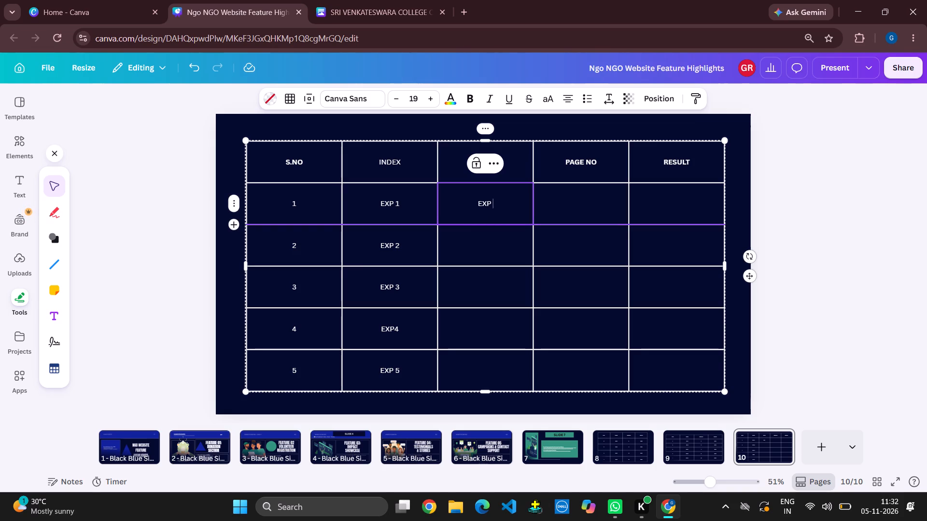
key(2)
key(Down)
text(EX)
text(P)
key(space)
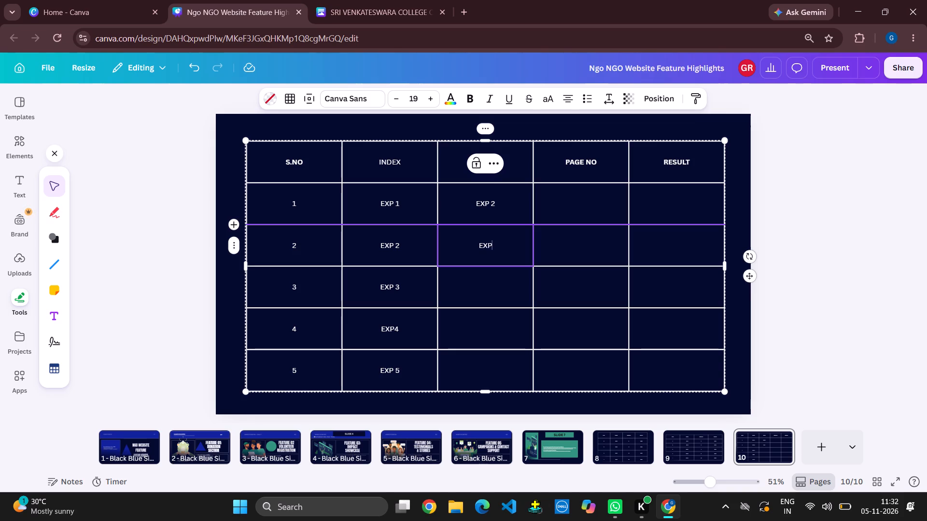
key(3)
key(Down)
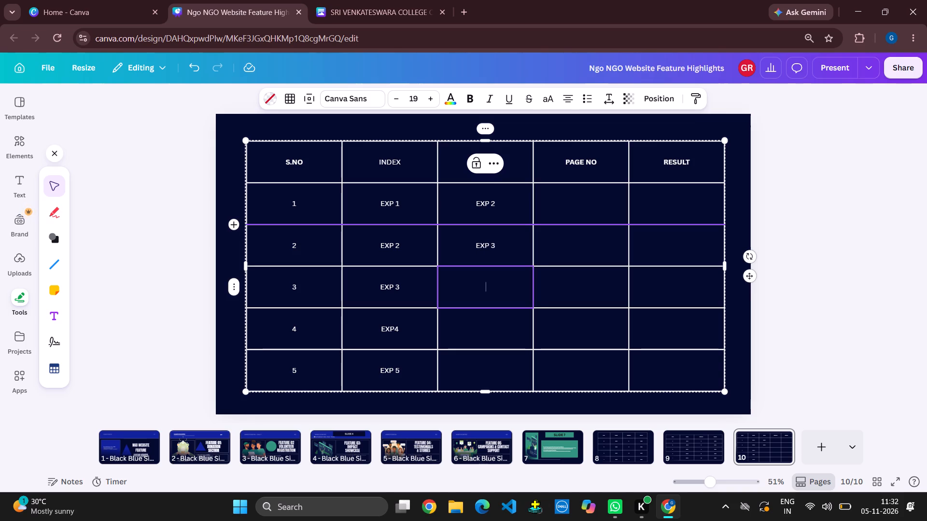
text(EX)
text(P)
key(space)
key(4)
Fill rows 4 and 5 of the TITLE column with EXP 5 and EXP 6.
key(Down)
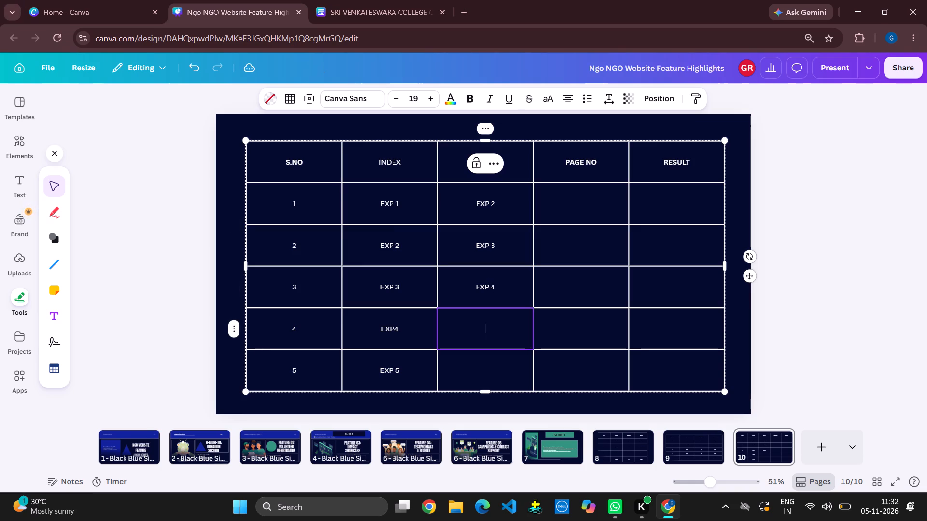
key(e)
key(x)
text(P)
key(space)
key(5)
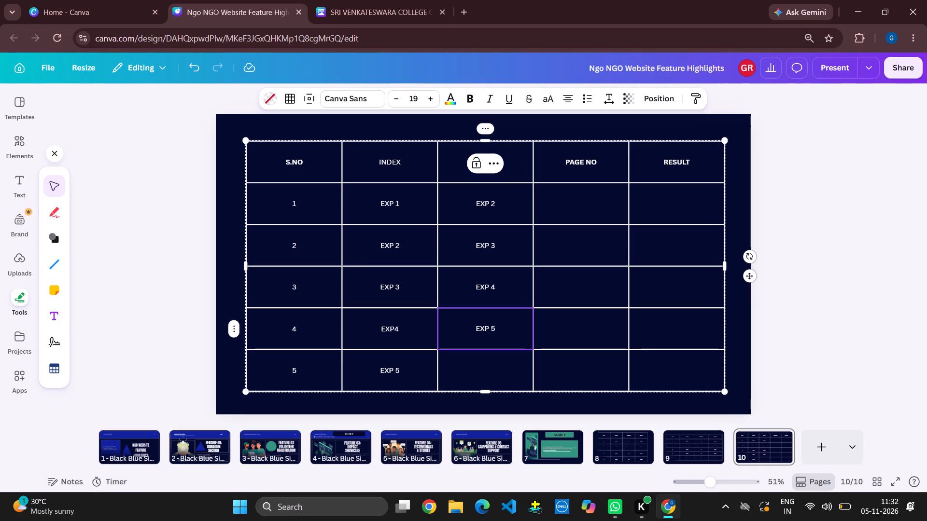
key(Down)
key(e)
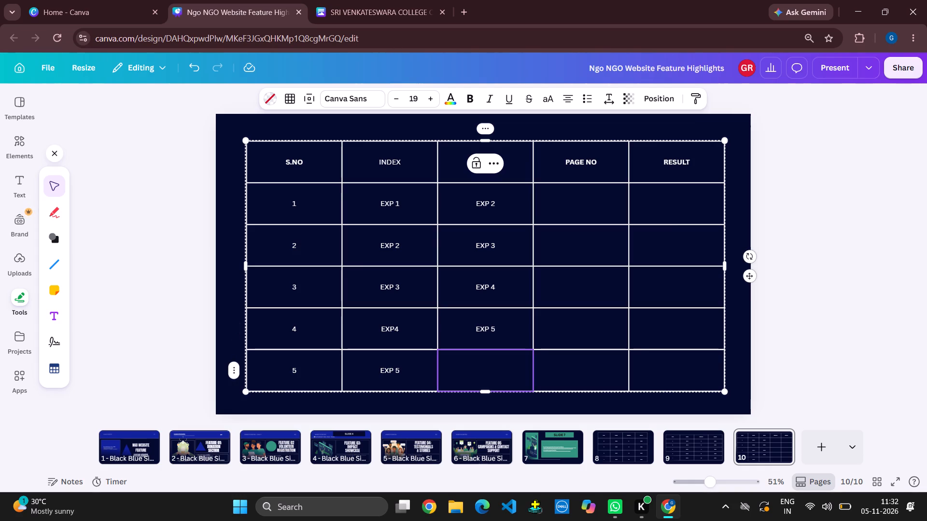
key(x)
text(P)
key(space)
key(6)
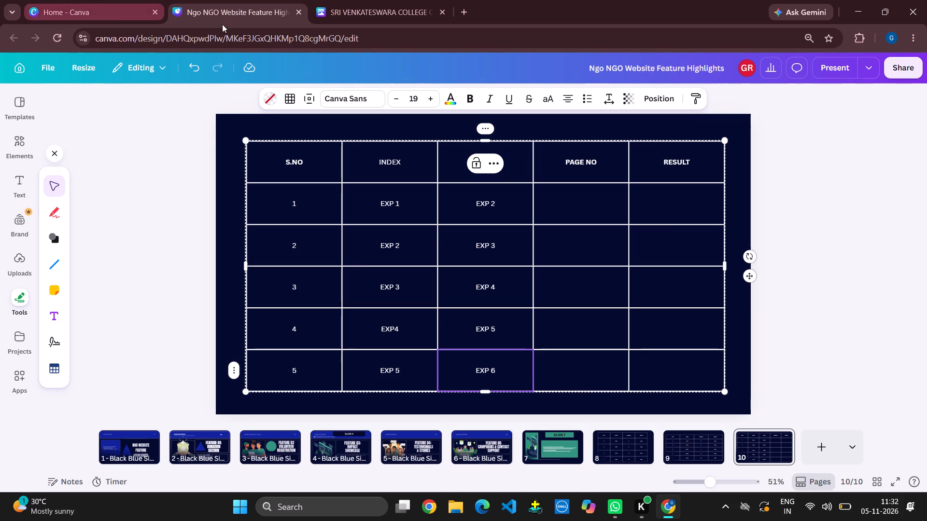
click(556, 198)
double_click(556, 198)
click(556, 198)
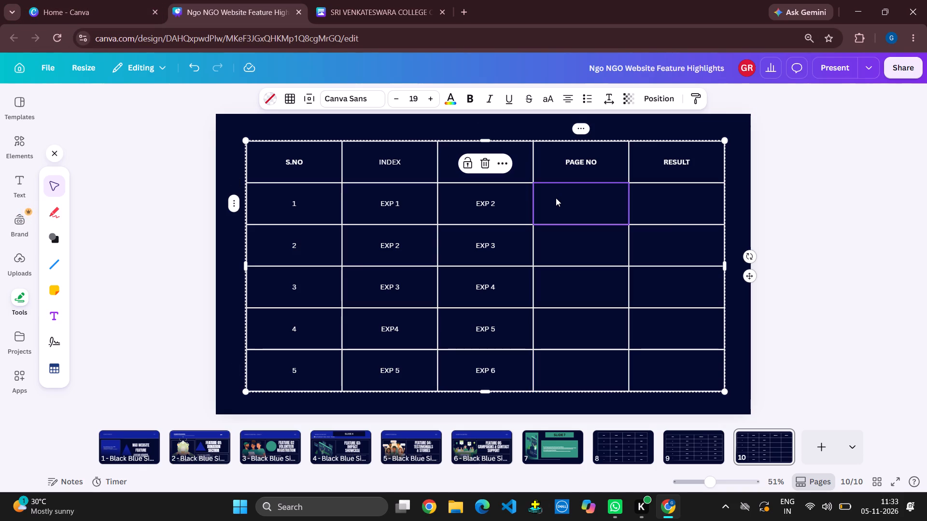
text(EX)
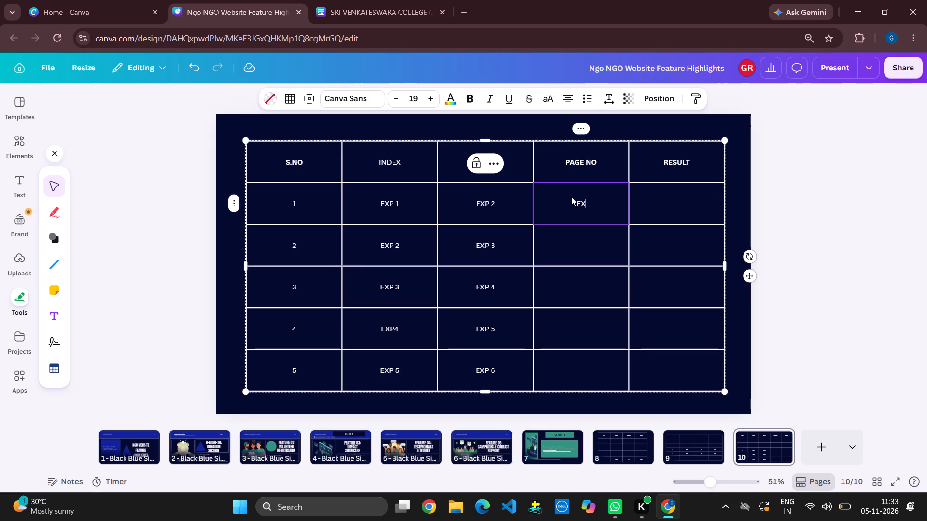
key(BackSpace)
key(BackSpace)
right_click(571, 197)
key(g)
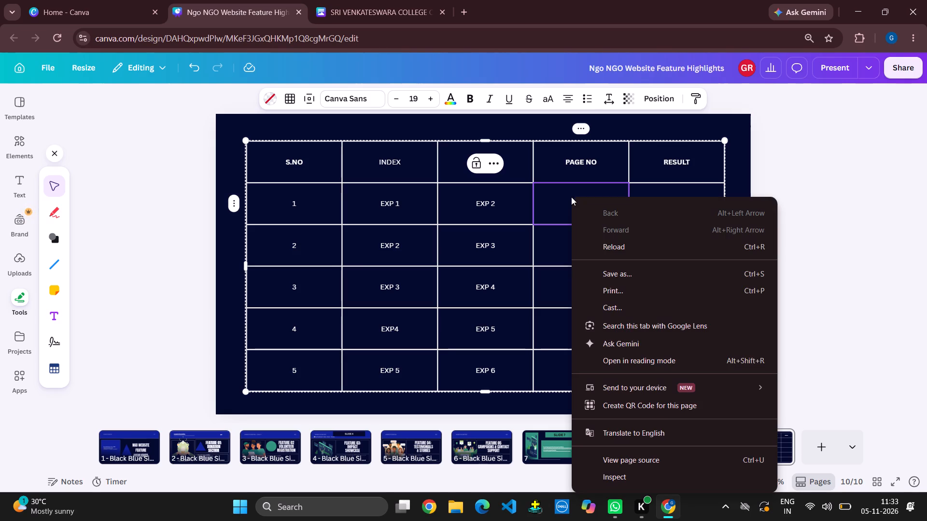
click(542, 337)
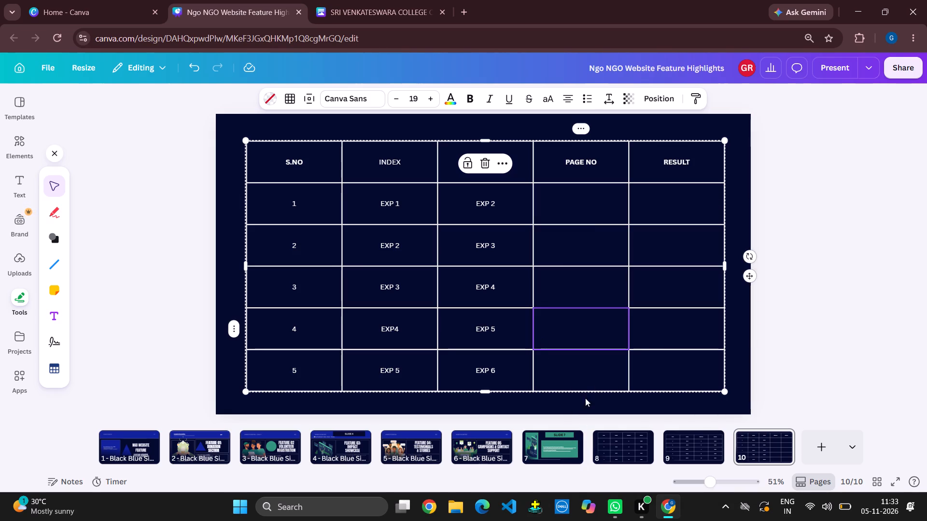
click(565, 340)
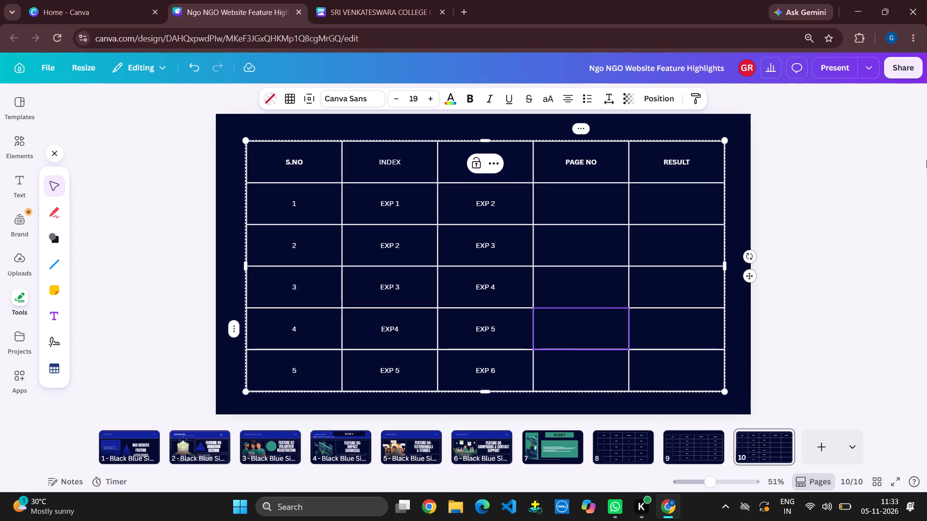
Close the browser window.
click(923, 12)
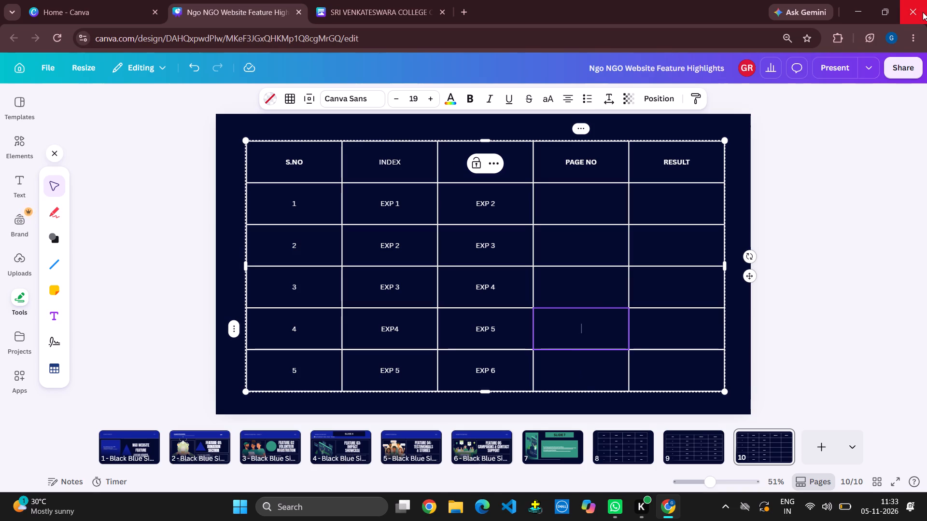